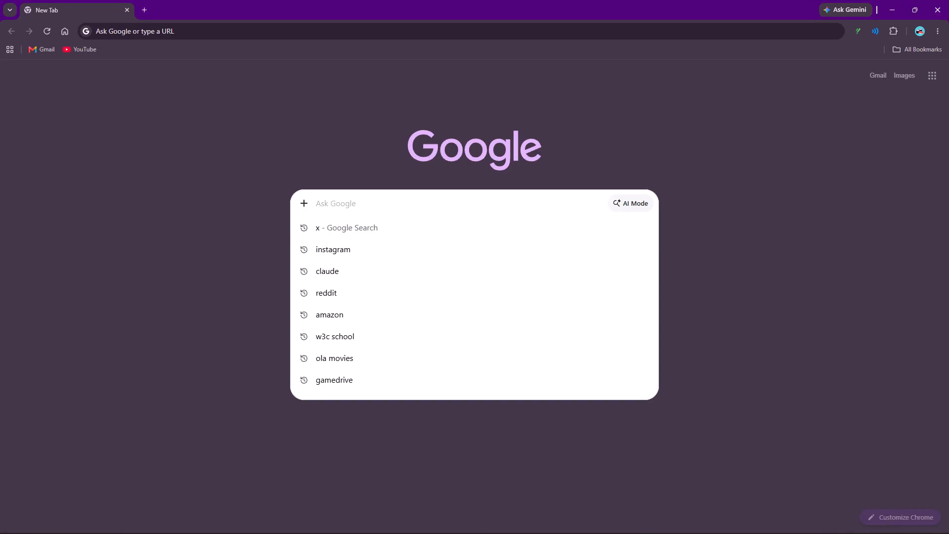
Search Google for canva and open the Canva India site from the results.
type("canva")
key("Return")
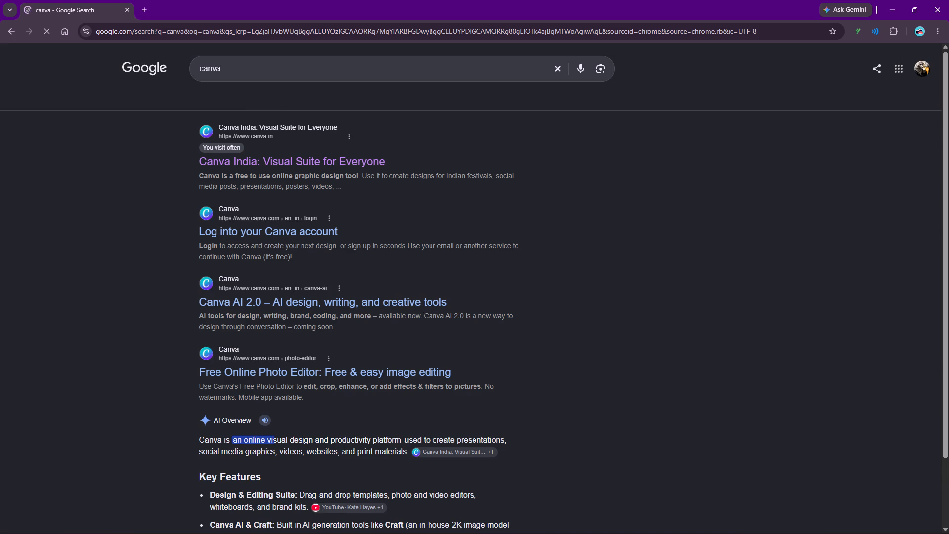
left_click(272, 160)
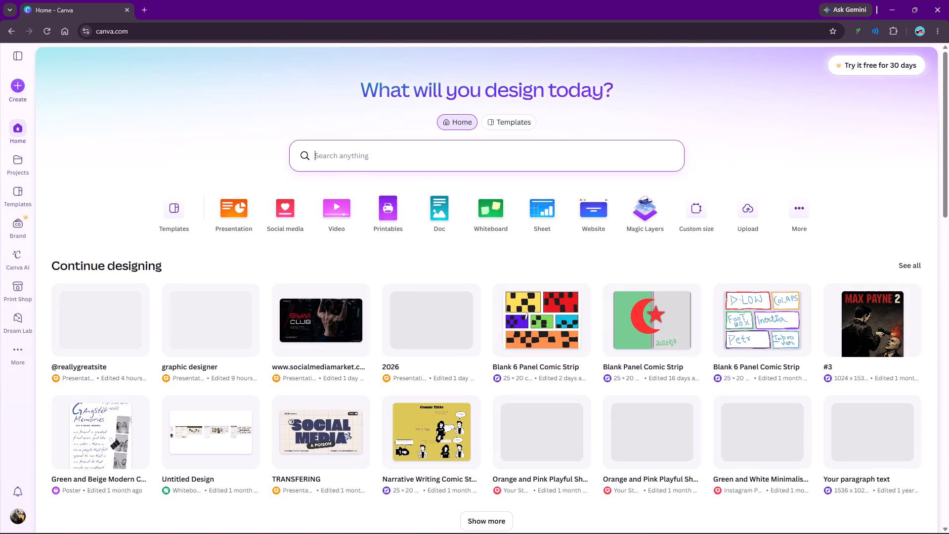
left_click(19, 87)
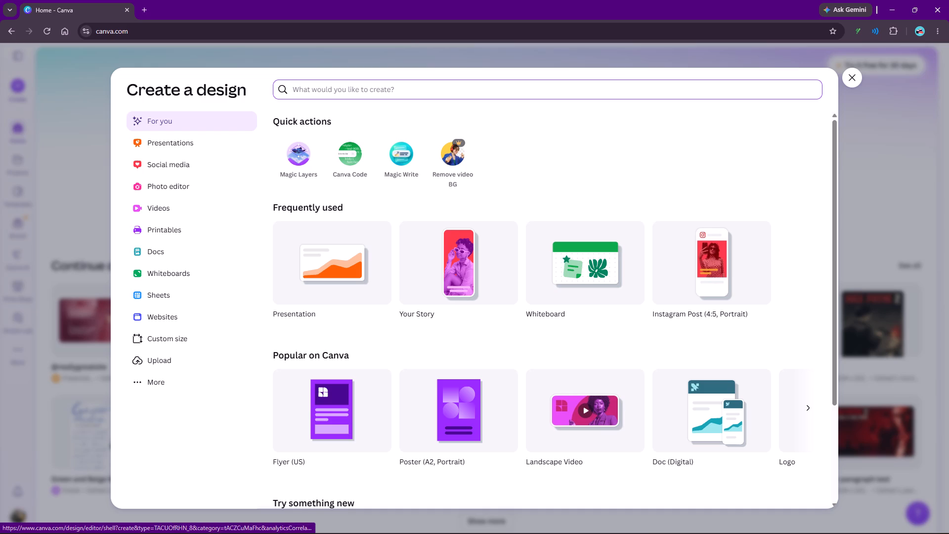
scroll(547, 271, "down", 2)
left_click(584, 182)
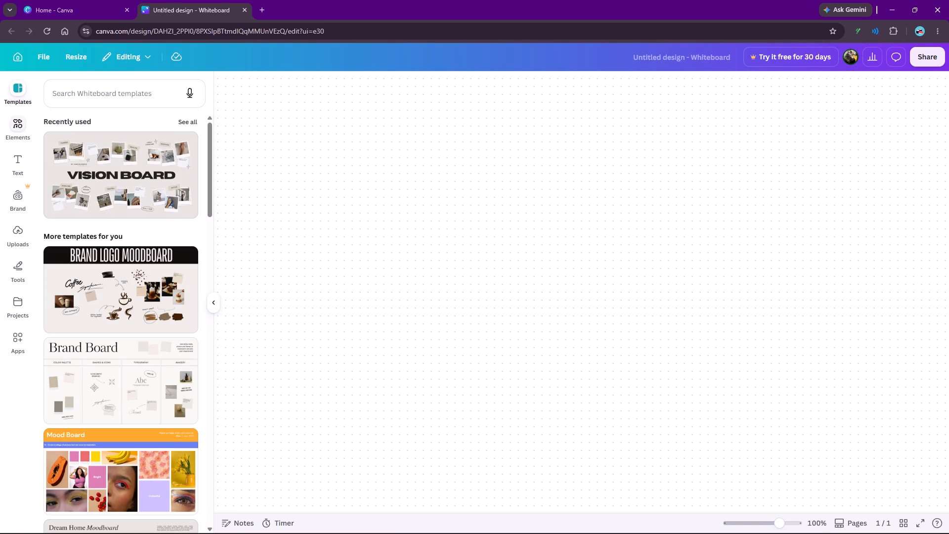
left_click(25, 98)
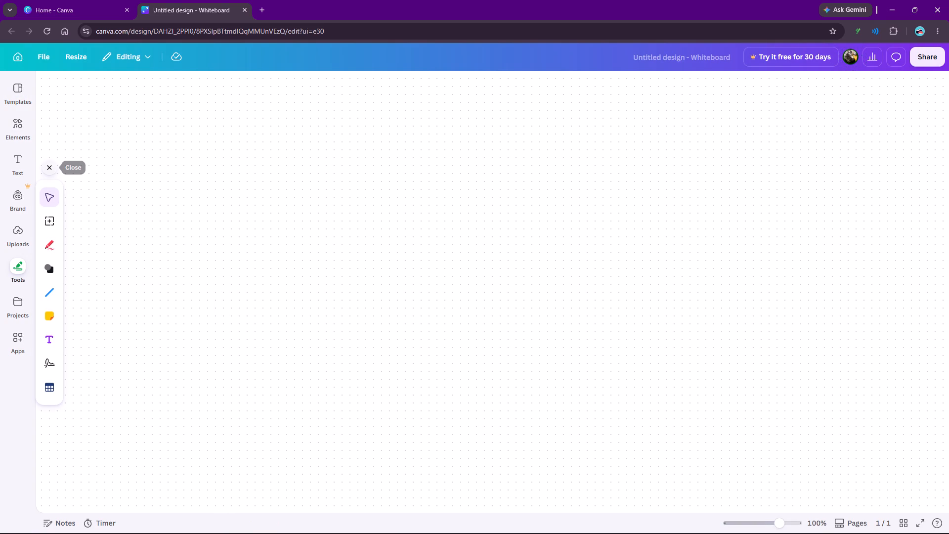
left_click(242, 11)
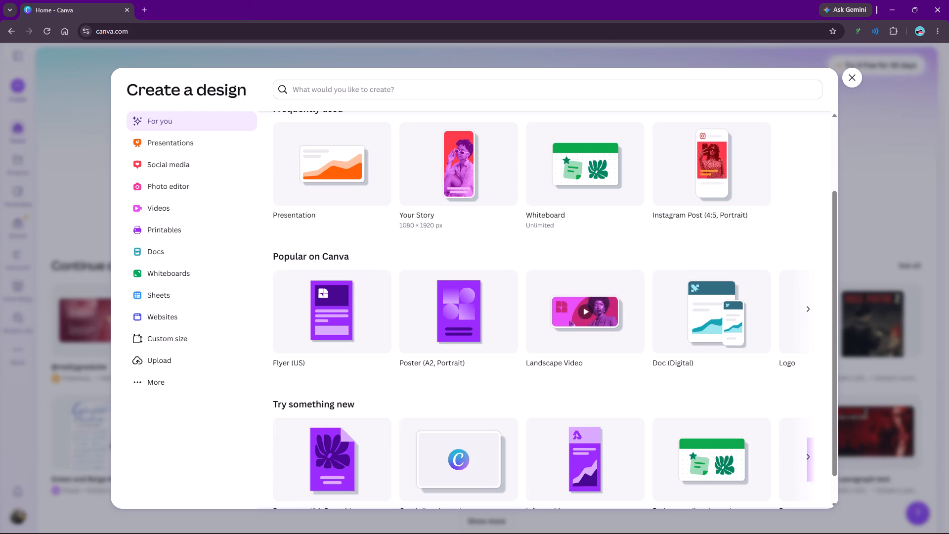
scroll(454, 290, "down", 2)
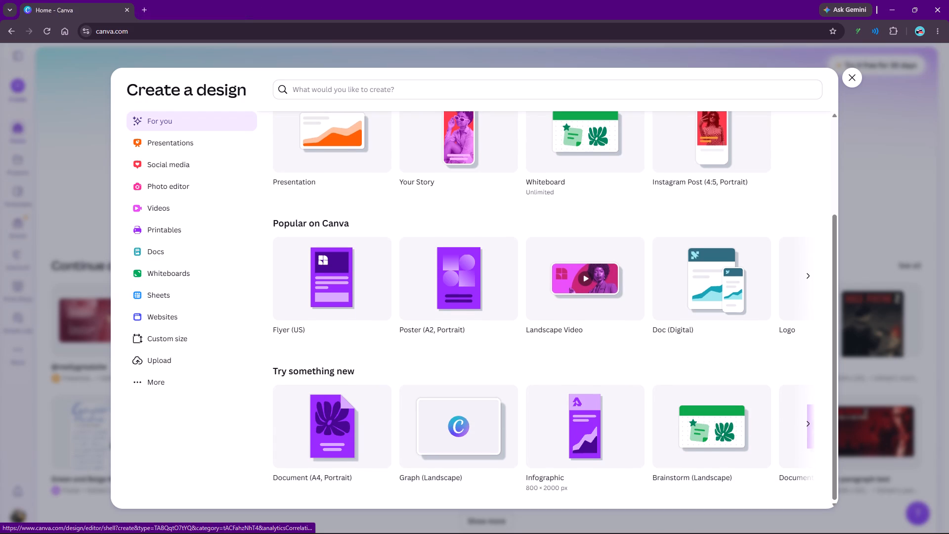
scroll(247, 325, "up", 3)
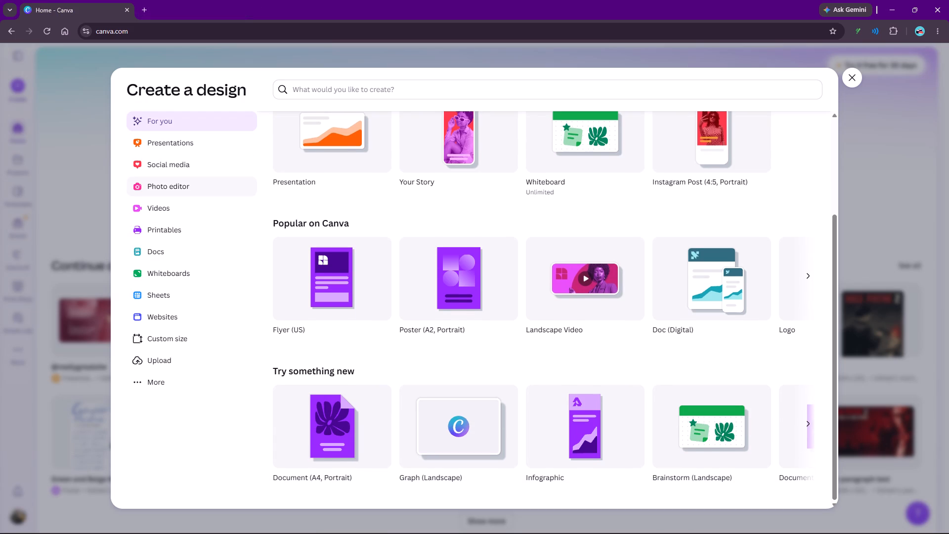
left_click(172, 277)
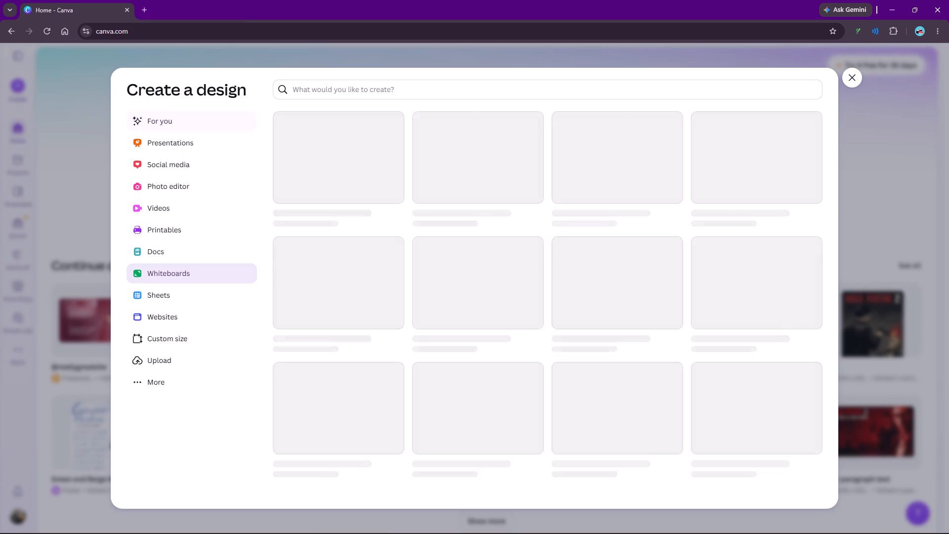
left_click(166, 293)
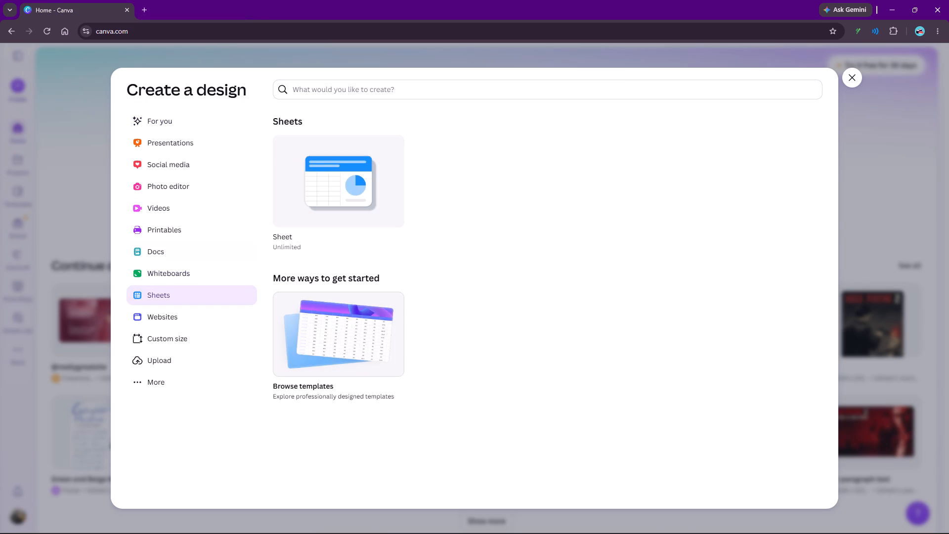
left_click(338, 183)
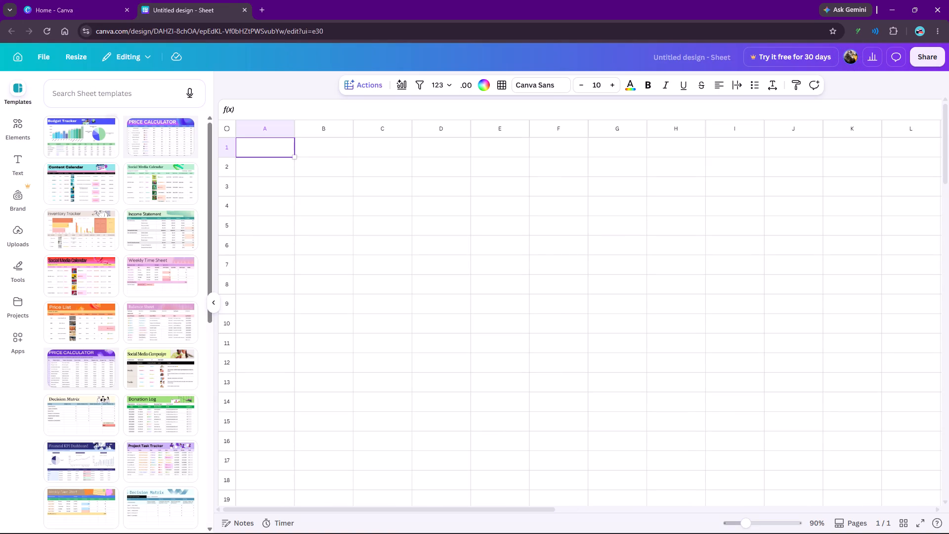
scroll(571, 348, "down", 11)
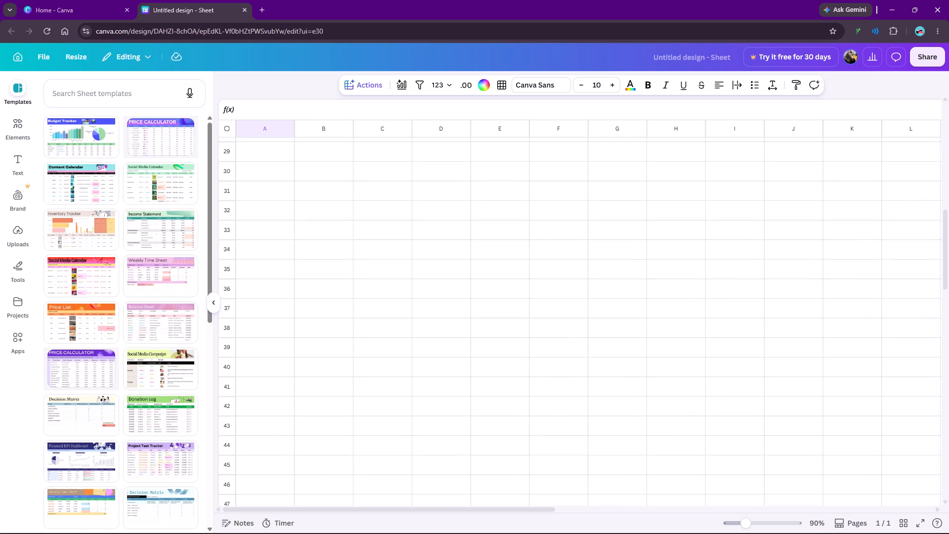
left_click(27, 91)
Create a new blank presentation design and close the sheet design and the Canva home page.
left_click(47, 53)
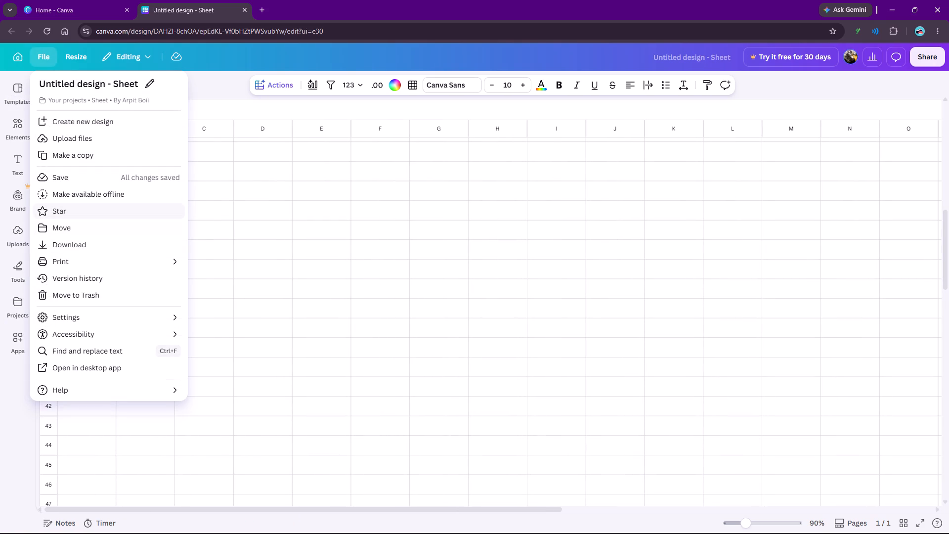
left_click(104, 124)
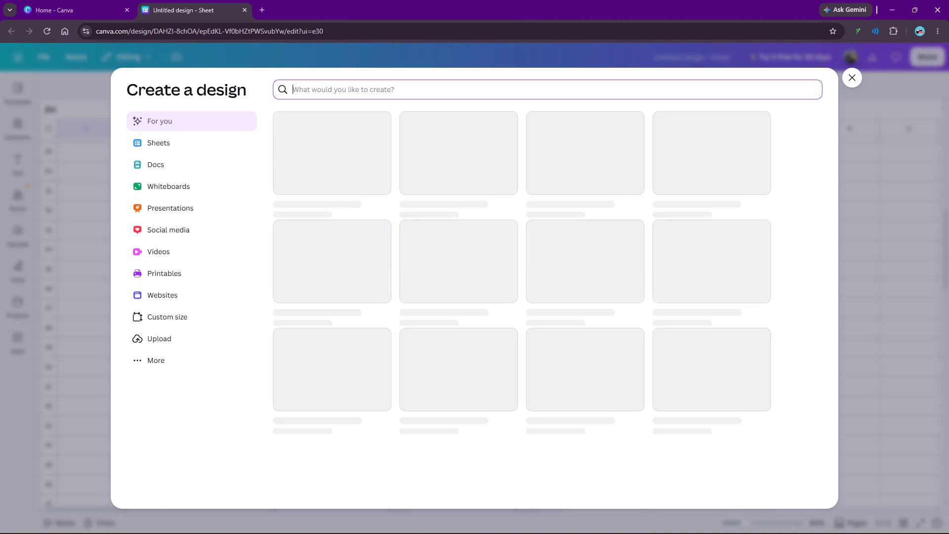
scroll(438, 157, "down", 1)
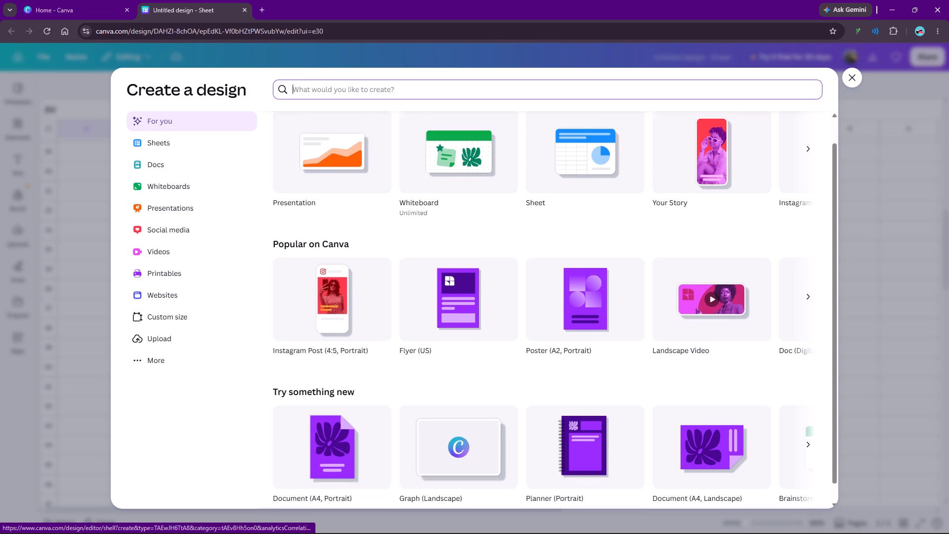
scroll(626, 178, "up", 2)
scroll(613, 195, "down", 2)
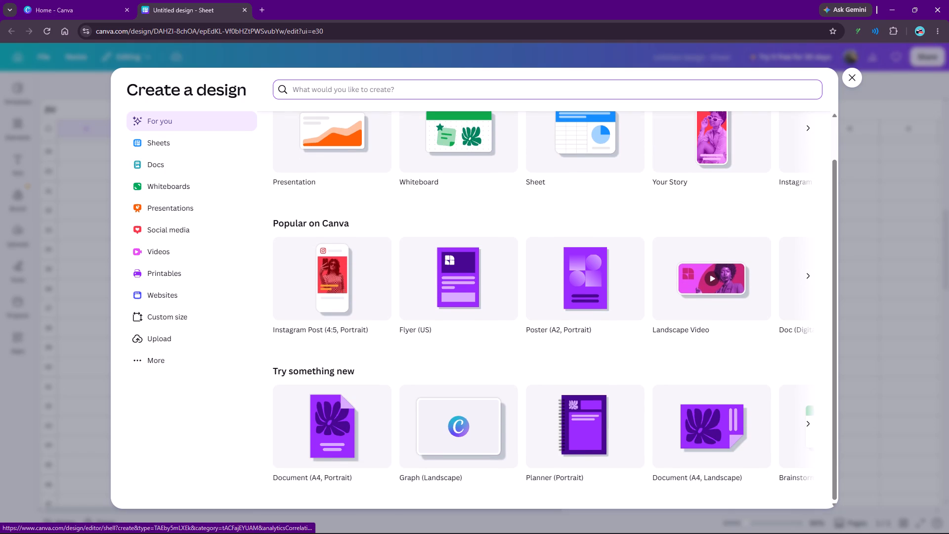
left_click(335, 133)
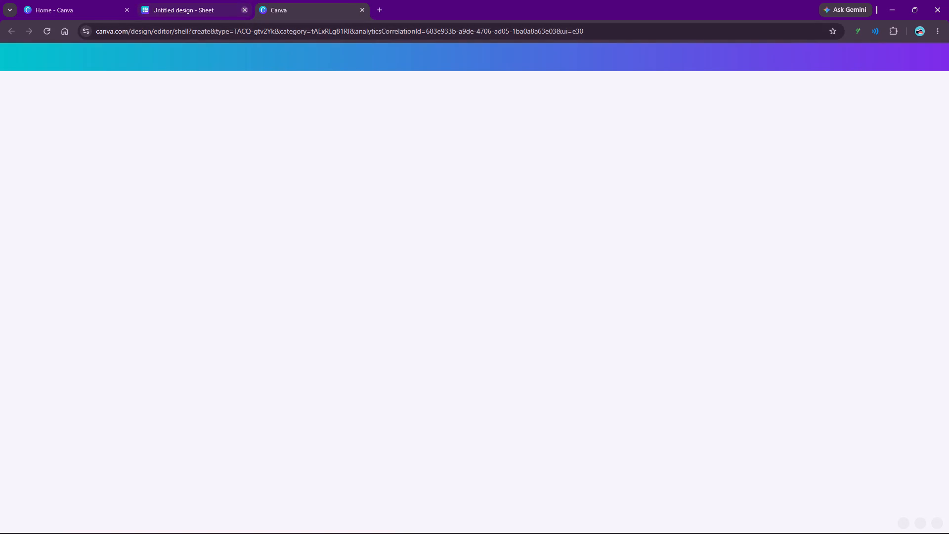
left_click(241, 9)
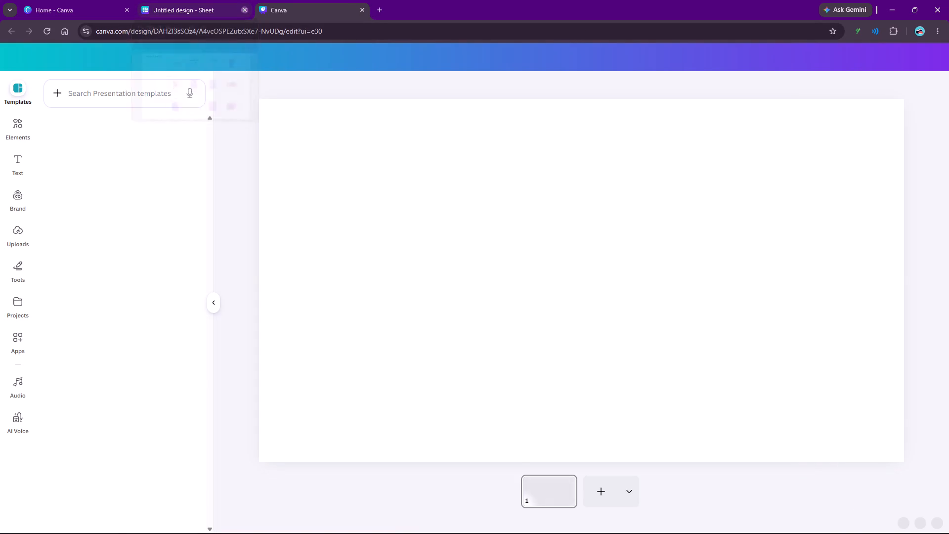
left_click(126, 9)
scroll(417, 293, "up", 3)
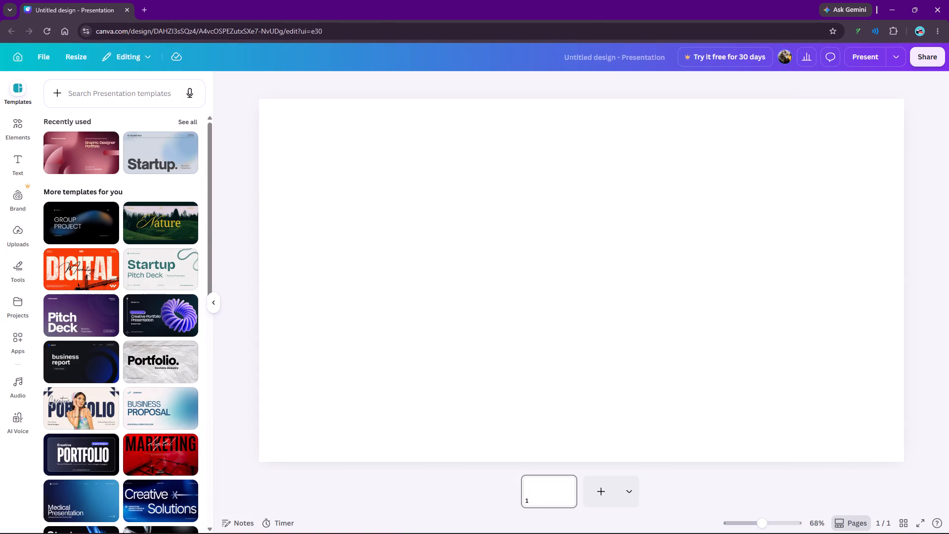
Hide the template suggestions and place a rounded square shape on the blank slide.
left_click(215, 301)
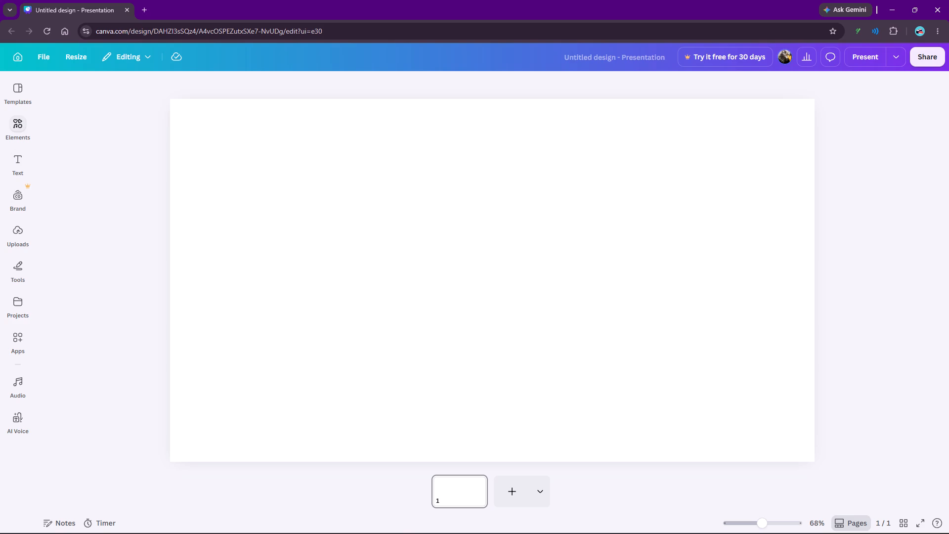
left_click(20, 266)
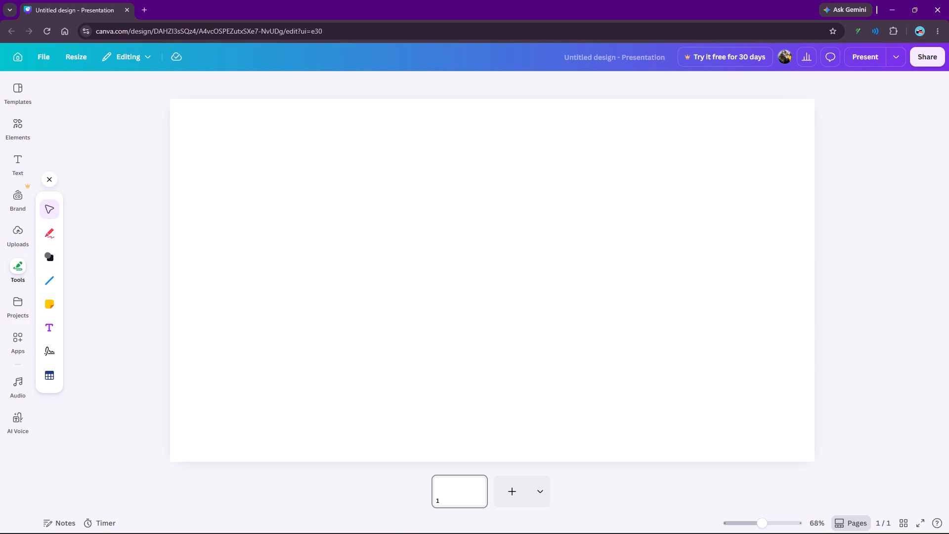
left_click(53, 259)
left_click(78, 217)
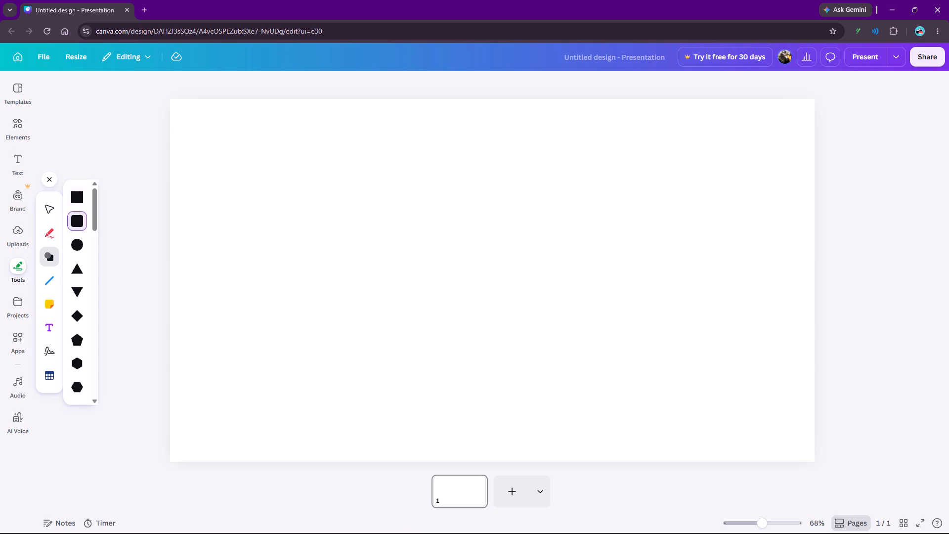
left_click(277, 160)
left_click(465, 276)
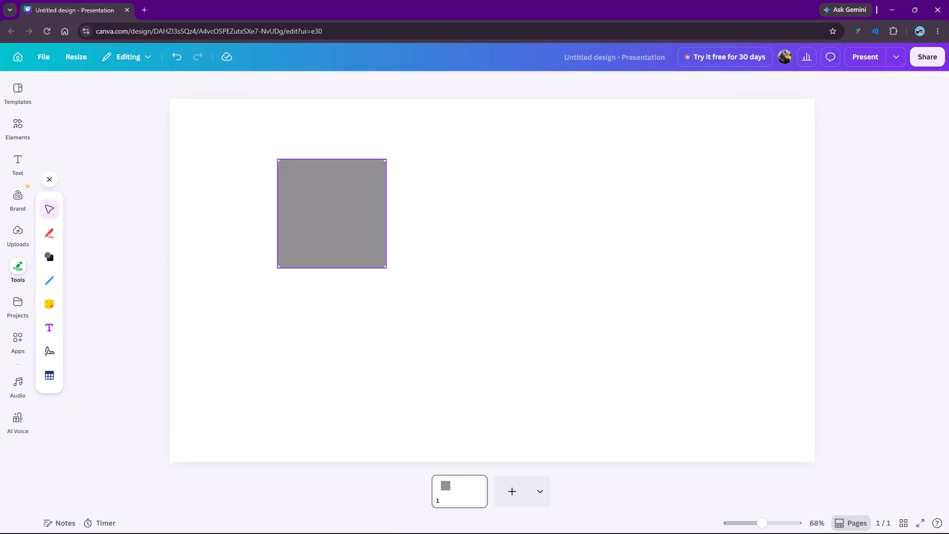
Move the rounded square to the slide's upper-left corner and enlarge it to cover nearly the whole slide, leaving a narrow white margin.
left_click_drag(348, 227, 244, 175)
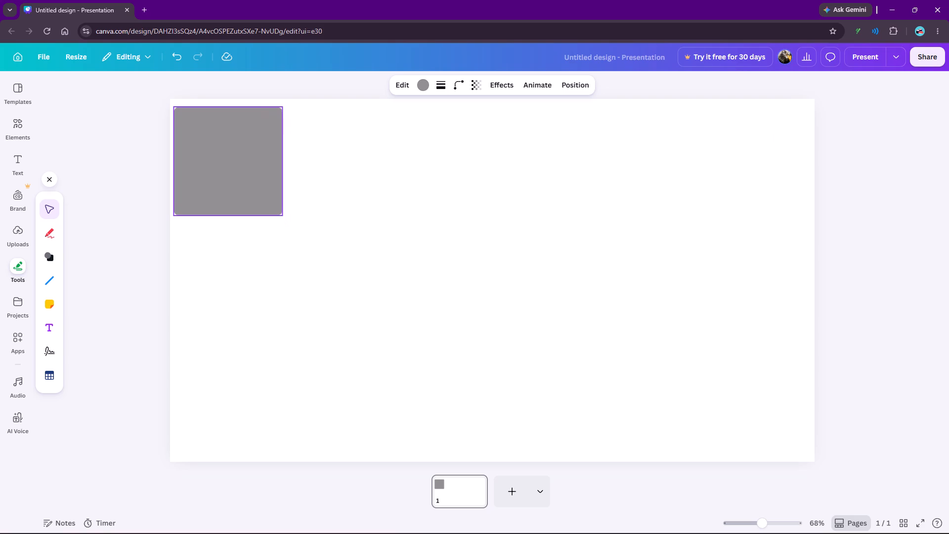
left_click_drag(244, 175, 244, 171)
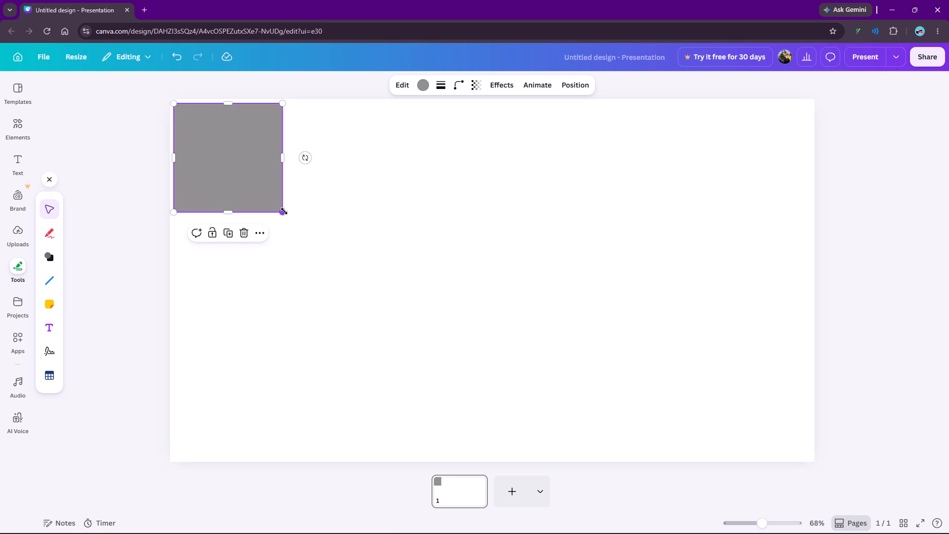
left_click_drag(284, 211, 782, 432)
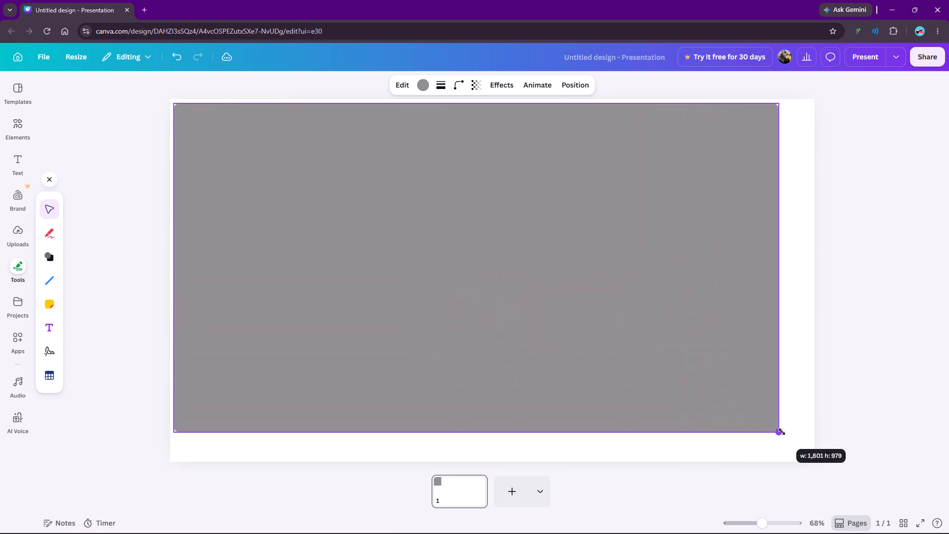
left_click_drag(782, 432, 810, 460)
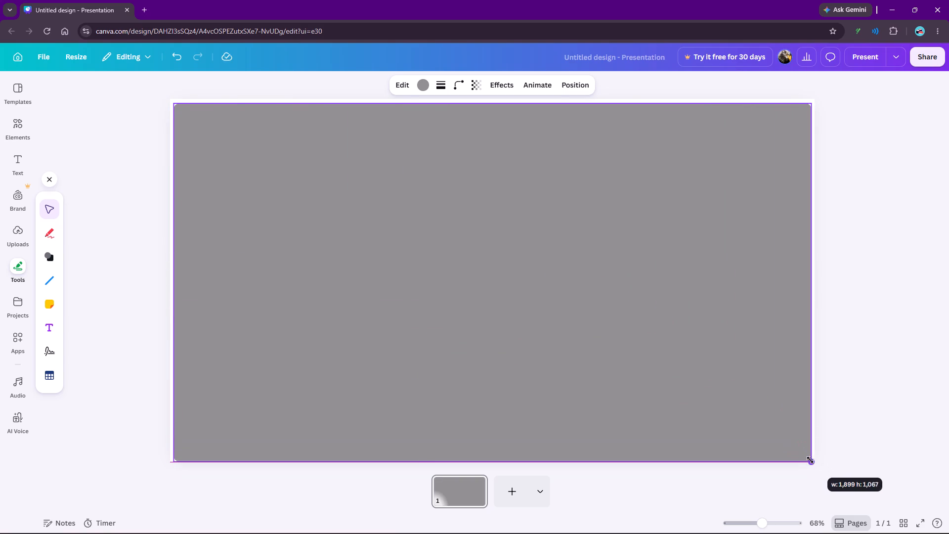
left_click_drag(810, 460, 810, 457)
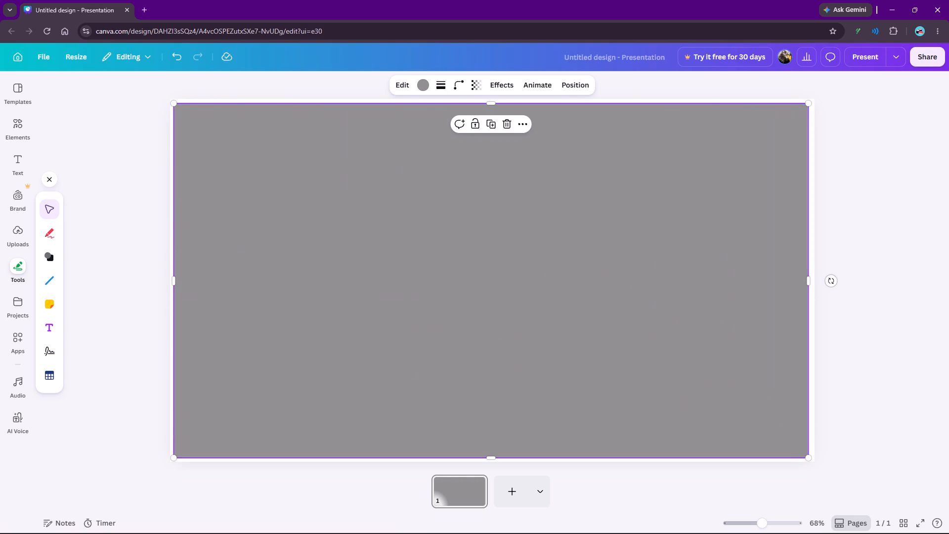
Fill the large rounded rectangle with the darkest blue from the default solid colors and deselect it.
left_click(424, 88)
left_click(192, 351)
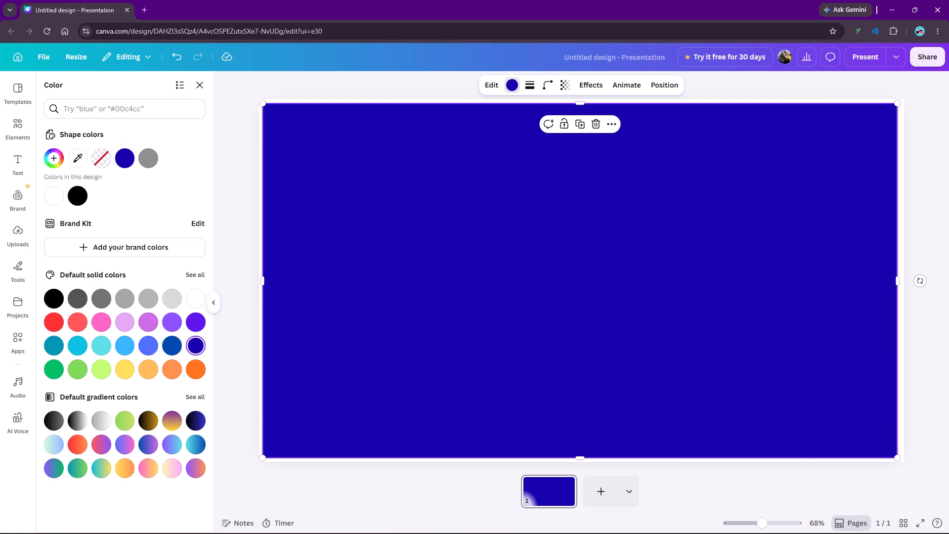
left_click(172, 345)
left_click(192, 344)
left_click(197, 86)
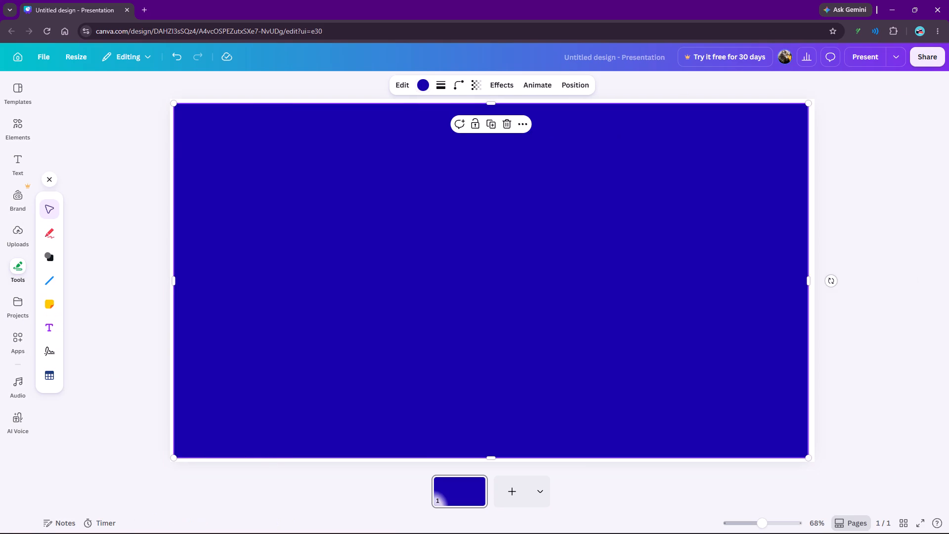
left_click(90, 168)
Place a second rounded square shape on the blue rectangle, without adding text to it.
left_click(49, 259)
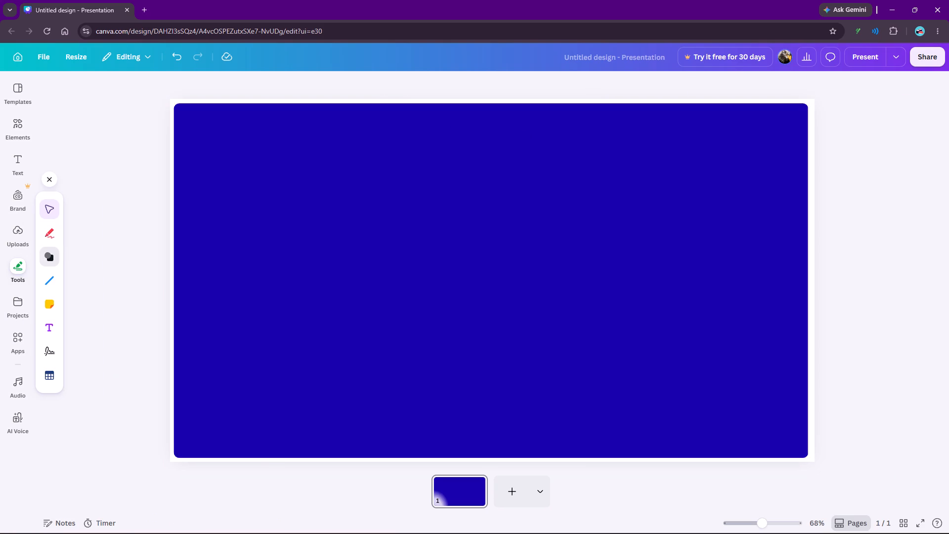
left_click(80, 218)
left_click(307, 239)
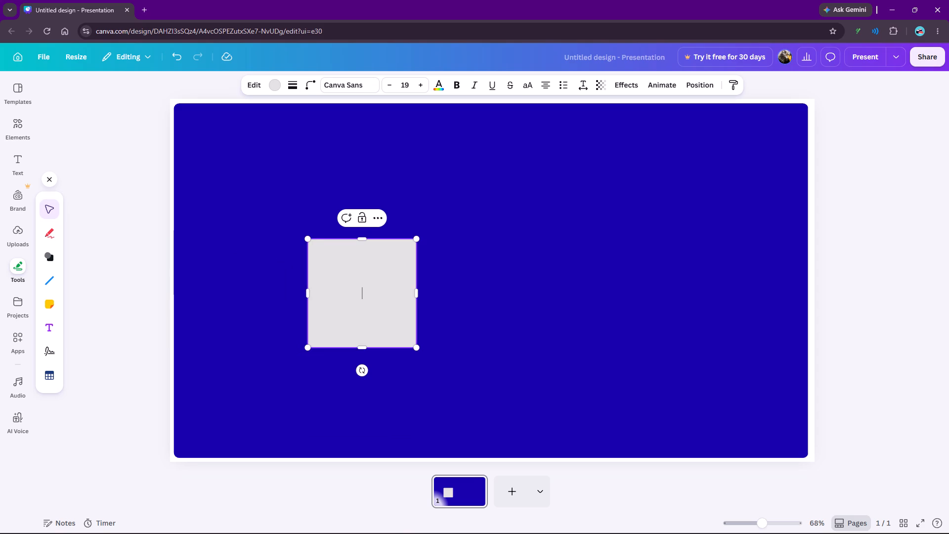
left_click(377, 290)
left_click(432, 352)
Turn the light grey square into a thin horizontal band spanning the blue rectangle's width and centre it vertically on the slide.
left_click_drag(380, 301, 246, 292)
left_click_drag(284, 288, 810, 278)
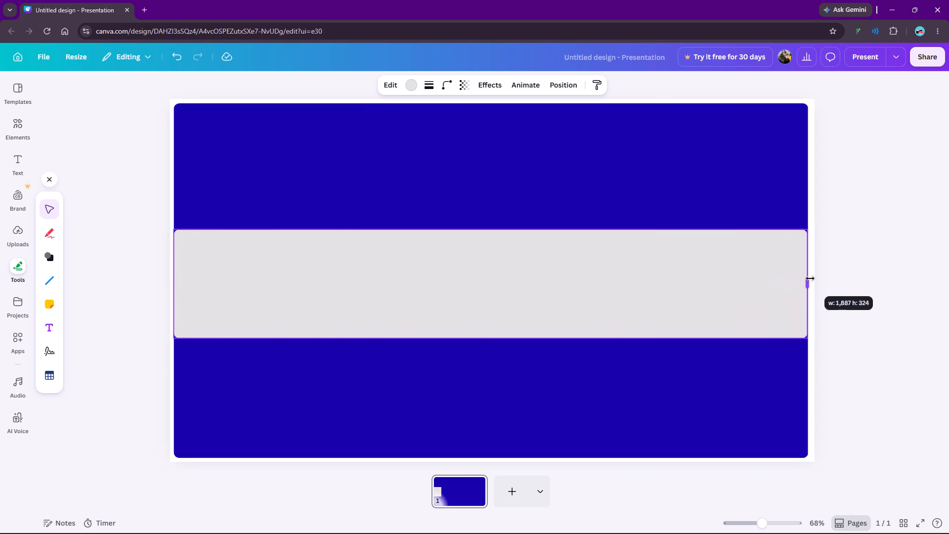
left_click_drag(810, 278, 808, 278)
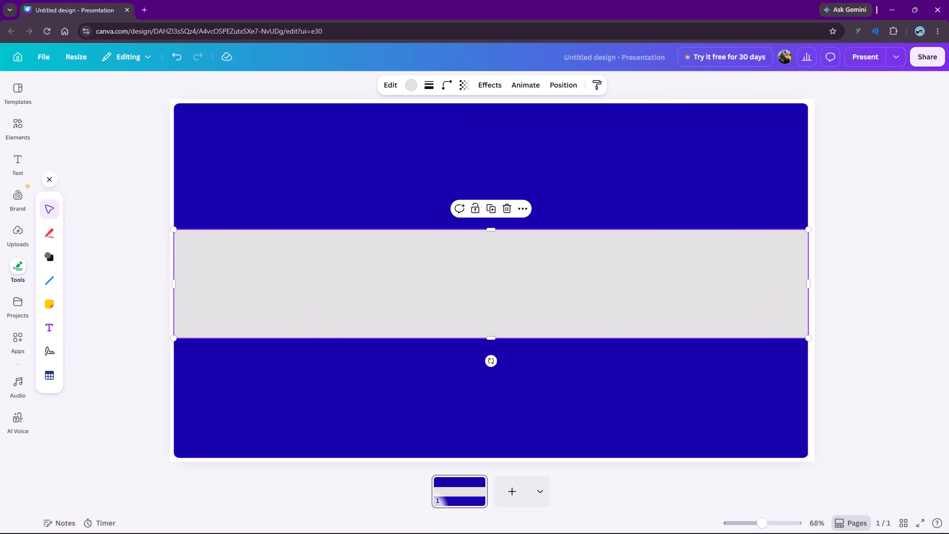
left_click_drag(488, 336, 486, 298)
left_click_drag(502, 264, 502, 273)
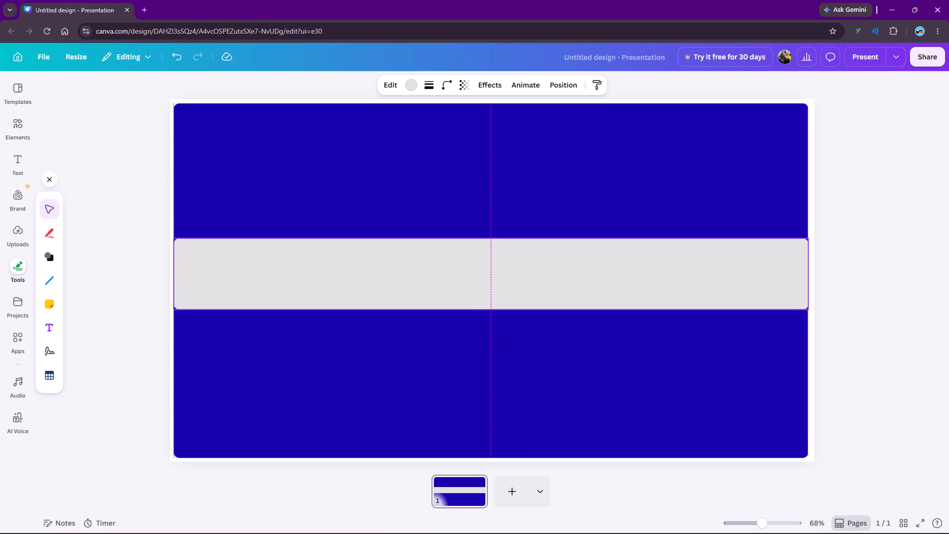
left_click_drag(502, 273, 505, 279)
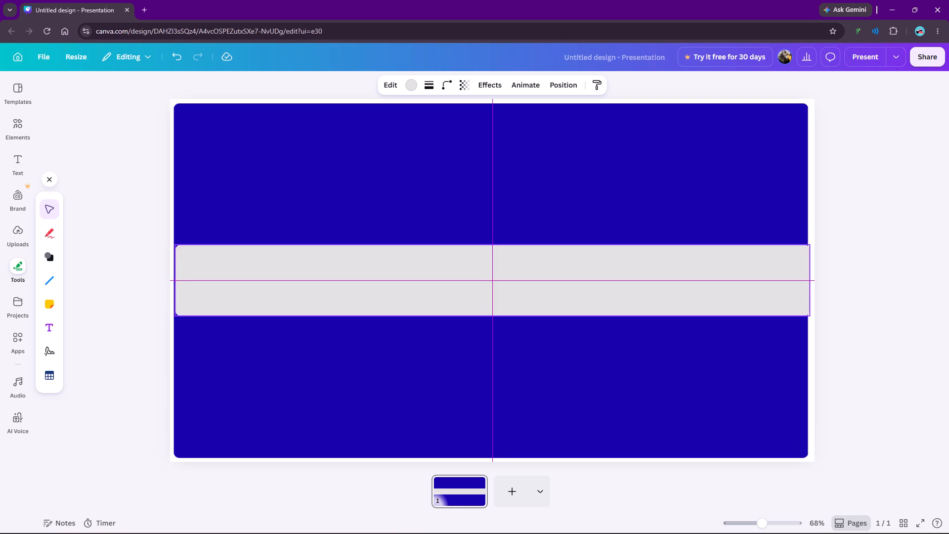
left_click_drag(505, 279, 504, 279)
Duplicate the horizontal grey band, shorten the copy to about the slide's height and rotate it to stand vertically across the original.
right_click(502, 278)
left_click(534, 317)
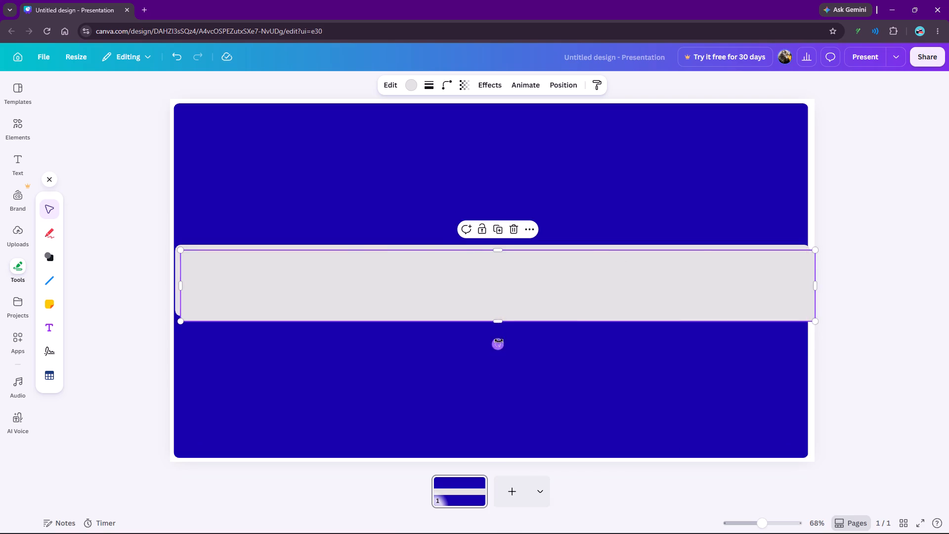
left_click_drag(496, 344, 480, 314)
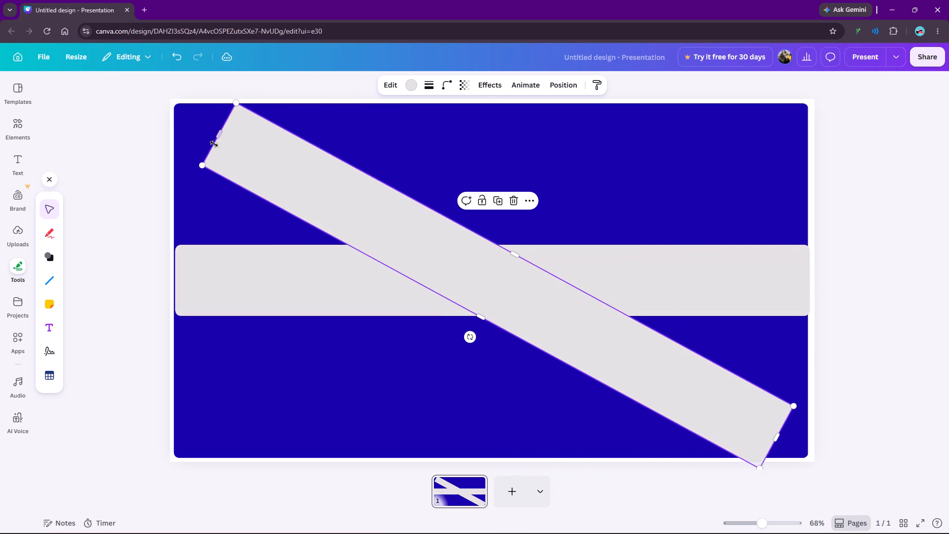
left_click_drag(217, 139, 484, 272)
left_click_drag(616, 337, 520, 273)
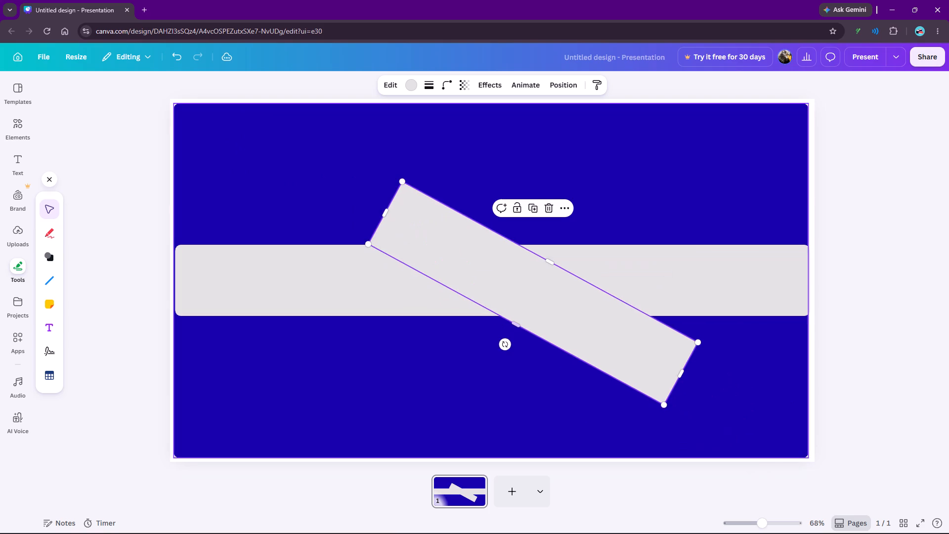
left_click_drag(504, 346, 384, 291)
Reposition the blue rectangle against the slide's lower-right corner, leaving the white margin along its upper and left edges.
left_click_drag(642, 355, 635, 353)
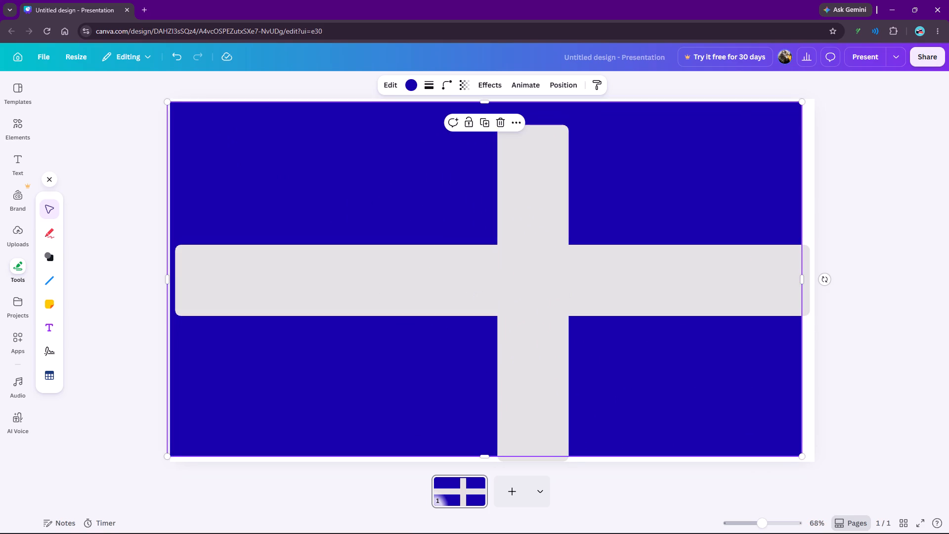
left_click_drag(651, 360, 658, 360)
left_click(665, 370)
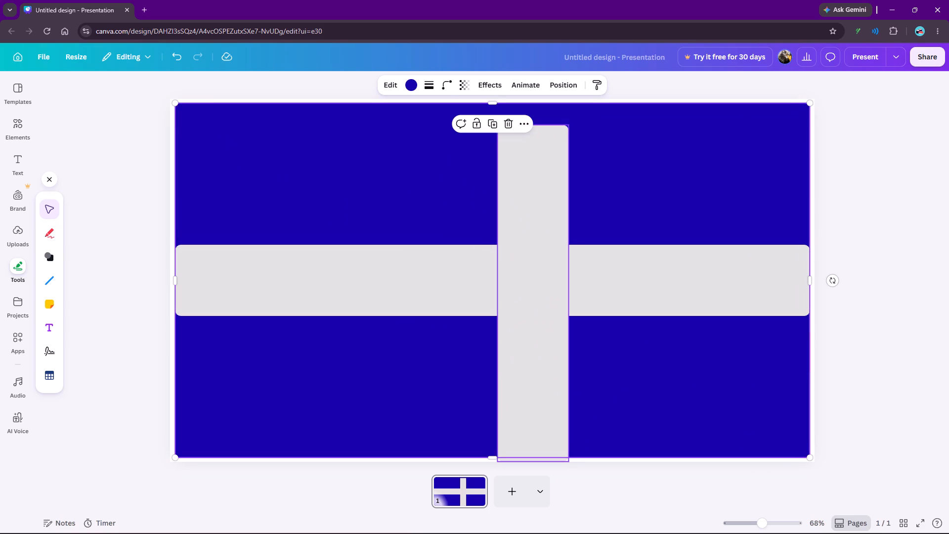
left_click_drag(523, 358, 485, 341)
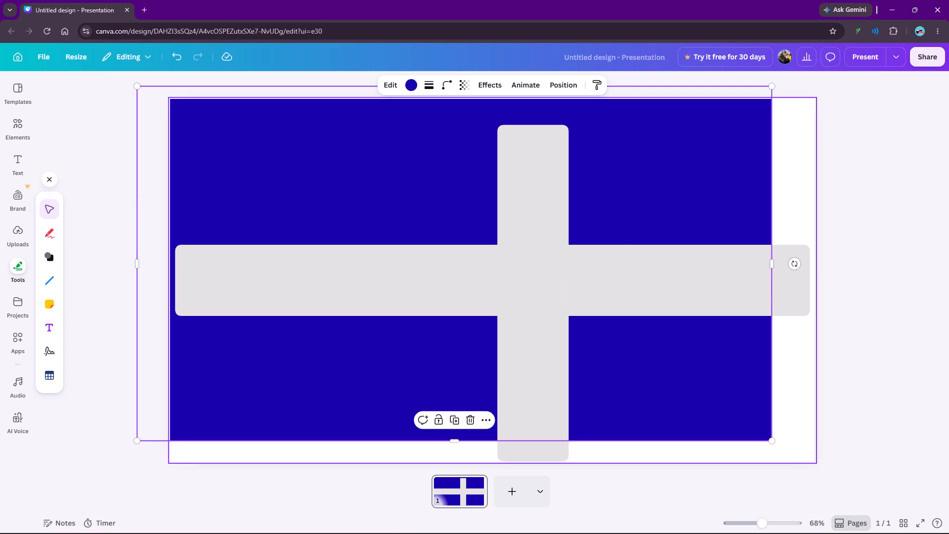
right_click(669, 377)
left_click(576, 370)
left_click_drag(622, 368, 647, 385)
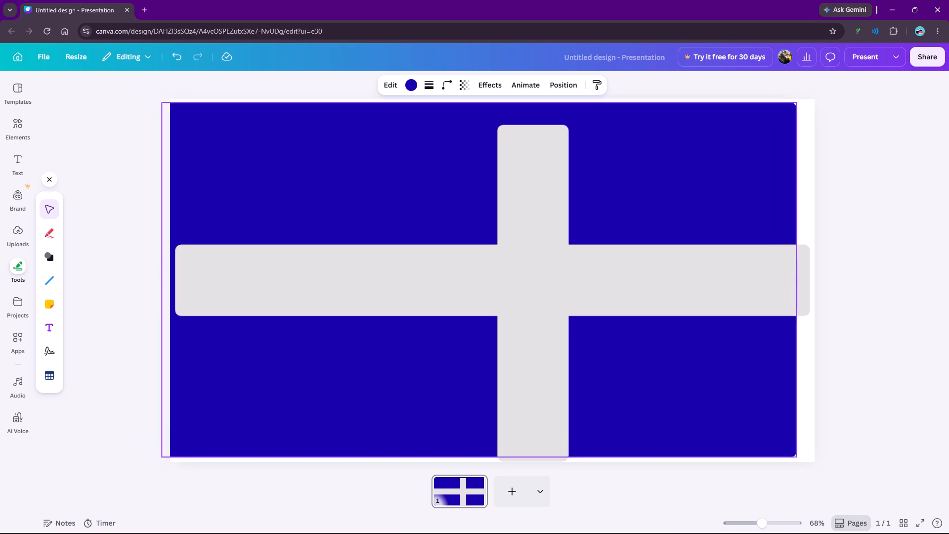
left_click_drag(647, 385, 667, 391)
Centre the vertical grey band on the blue rectangle's width and extend its lower end to the rectangle's bottom edge.
left_click(529, 200)
left_click_drag(539, 250, 536, 245)
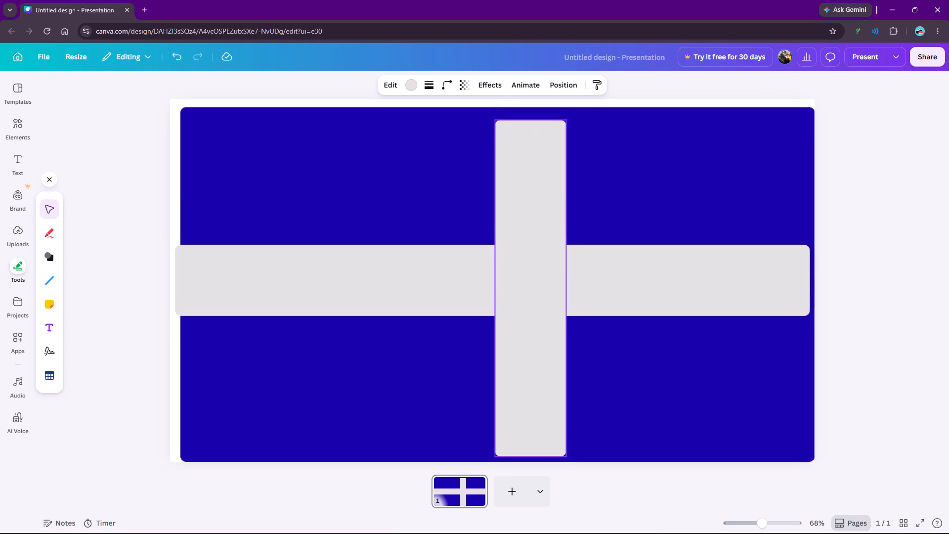
left_click_drag(536, 245, 503, 234)
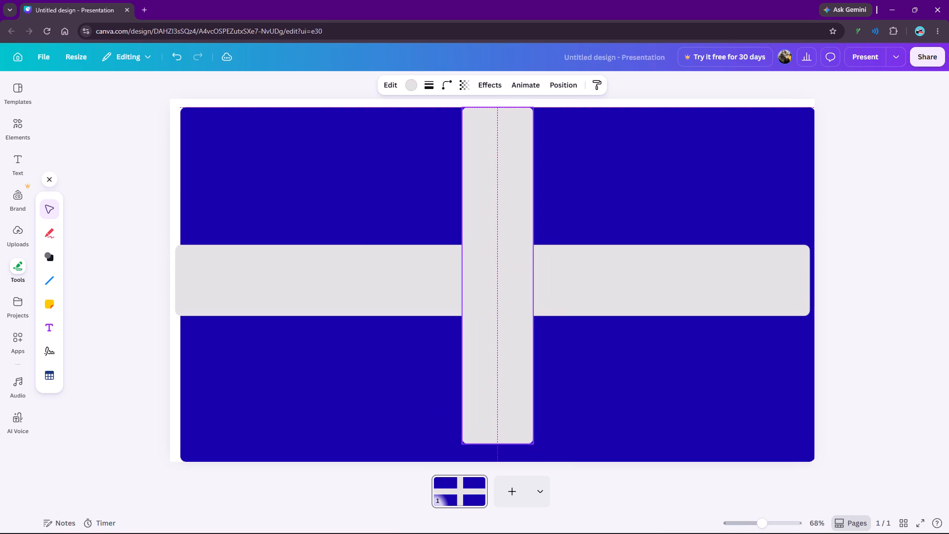
left_click_drag(503, 234, 503, 238)
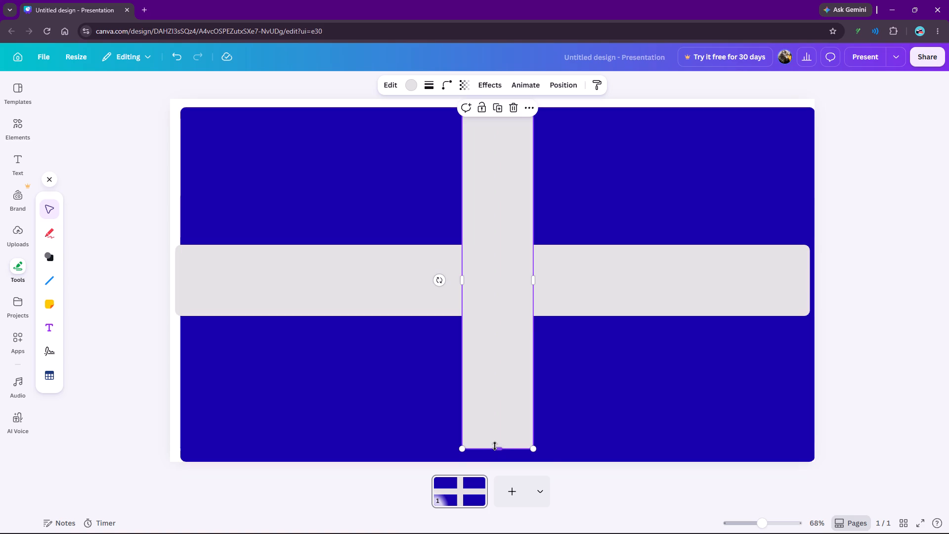
left_click_drag(495, 446, 497, 457)
Stretch and align the vertical grey band to span the blue rectangle's full height.
left_click(552, 141)
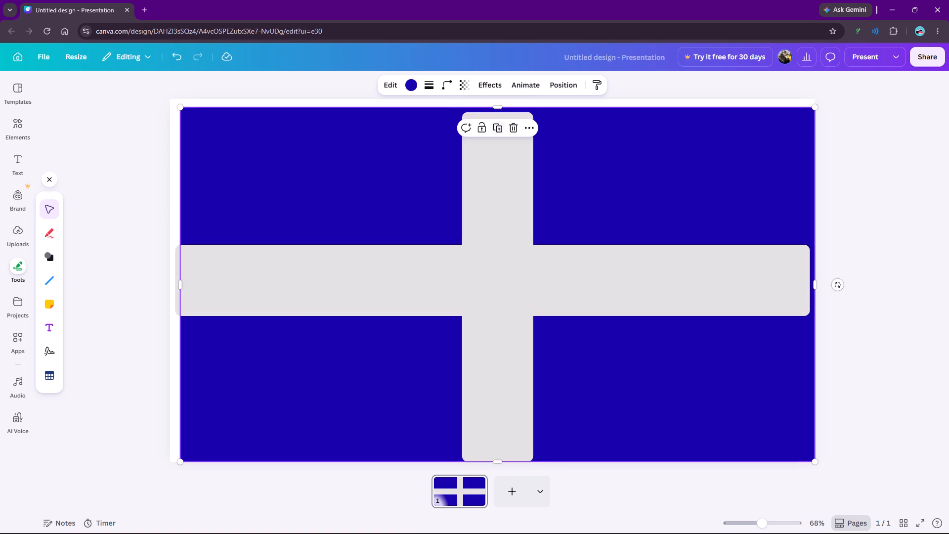
left_click(485, 187)
left_click(516, 135)
left_click(560, 152)
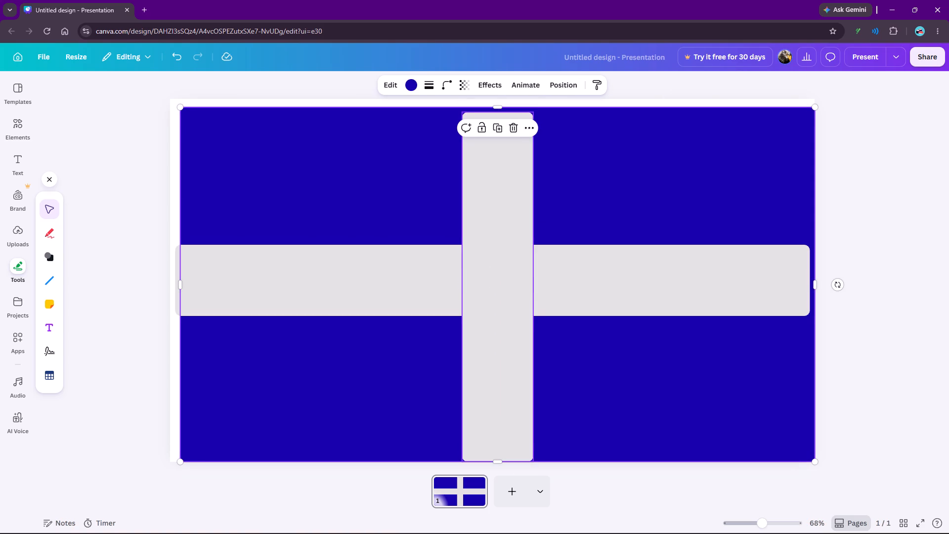
left_click(495, 113)
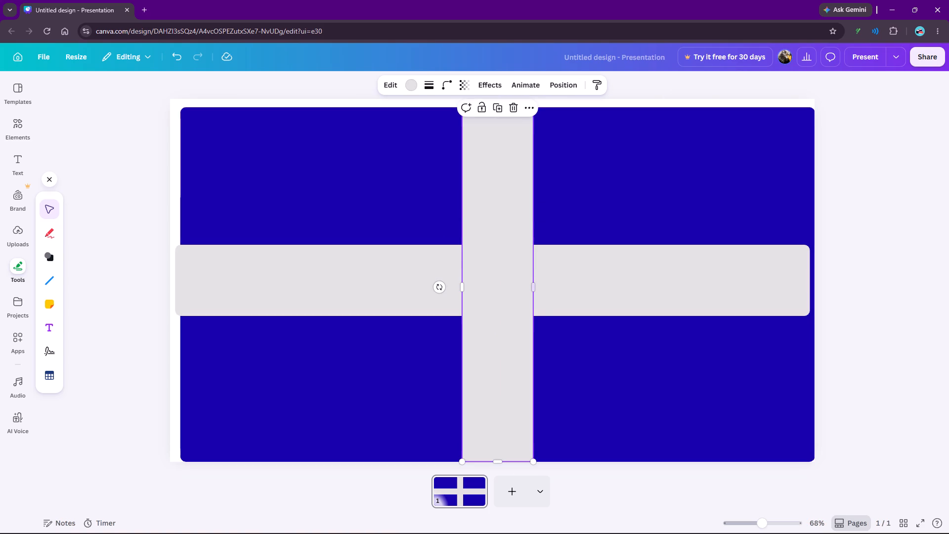
left_click(502, 449)
left_click_drag(507, 175, 507, 182)
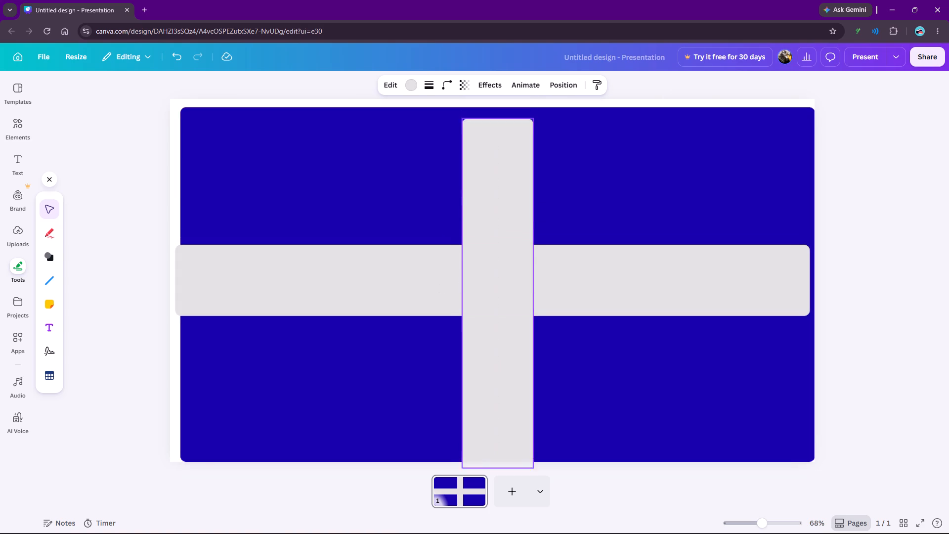
left_click_drag(507, 182, 505, 190)
left_click_drag(493, 128, 493, 124)
left_click_drag(503, 169, 503, 158)
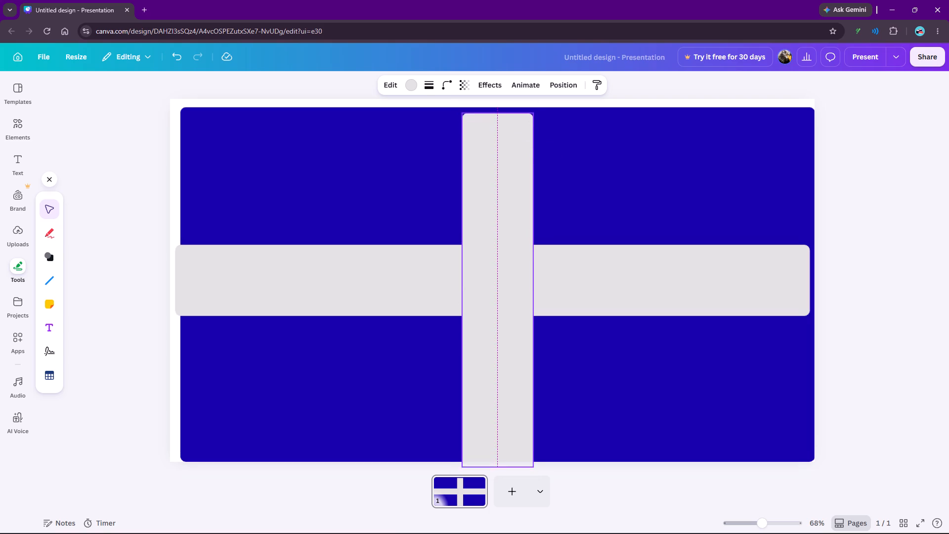
left_click_drag(503, 158, 504, 155)
Adjust both ends of the horizontal grey band to match the left and right edges of the blue rectangle.
left_click(626, 274)
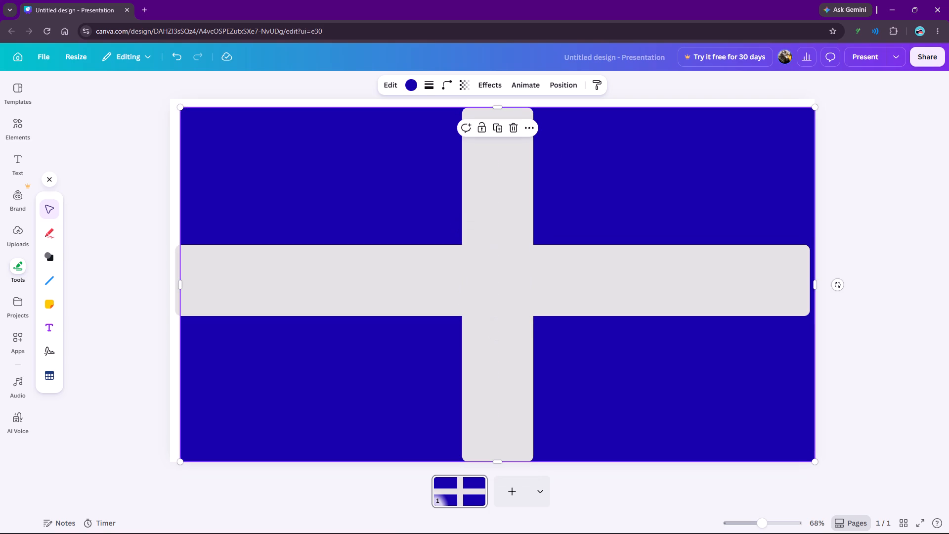
left_click(635, 367)
left_click(686, 281)
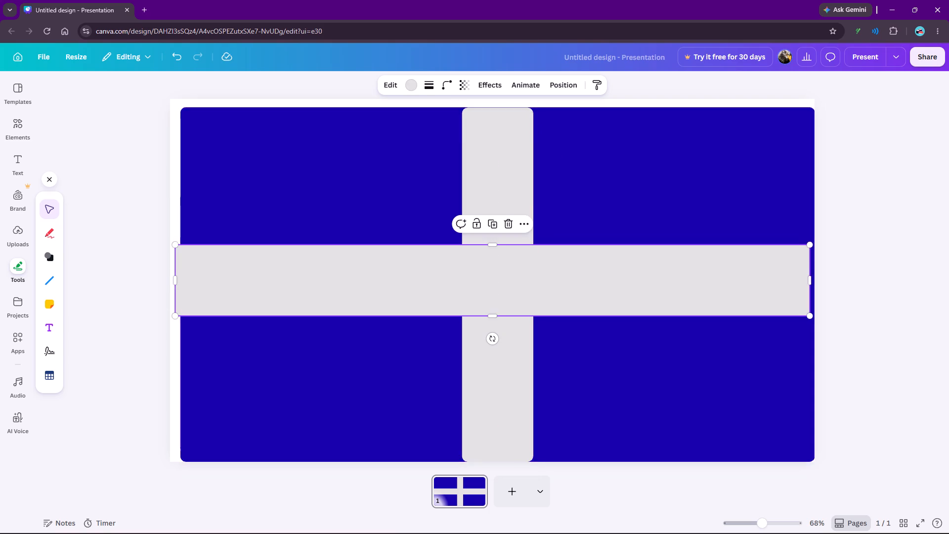
left_click(807, 279)
left_click(808, 360)
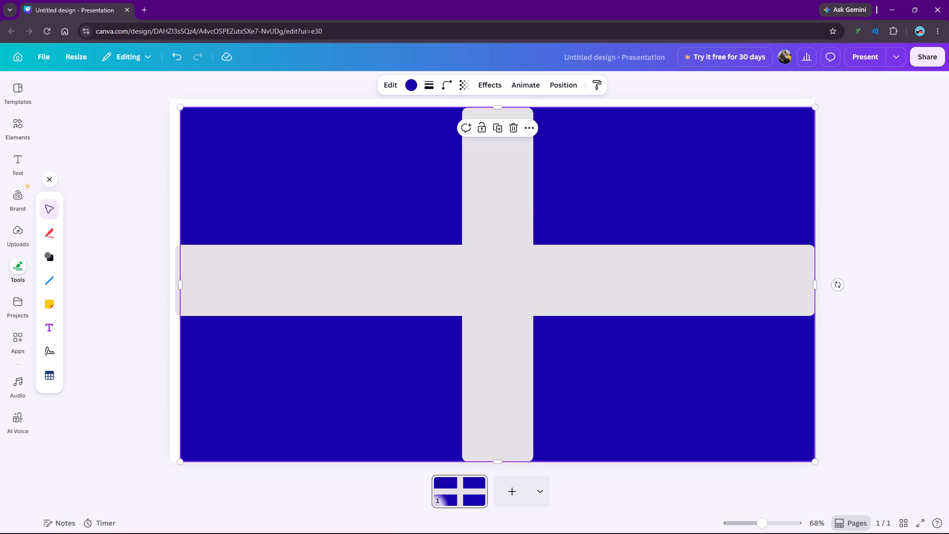
left_click(212, 279)
left_click_drag(175, 284, 181, 285)
left_click(234, 341)
left_click(116, 260)
Shift the blue rectangle slightly left and trim the right ends of it and the horizontal band to one common edge.
left_click_drag(322, 393, 317, 393)
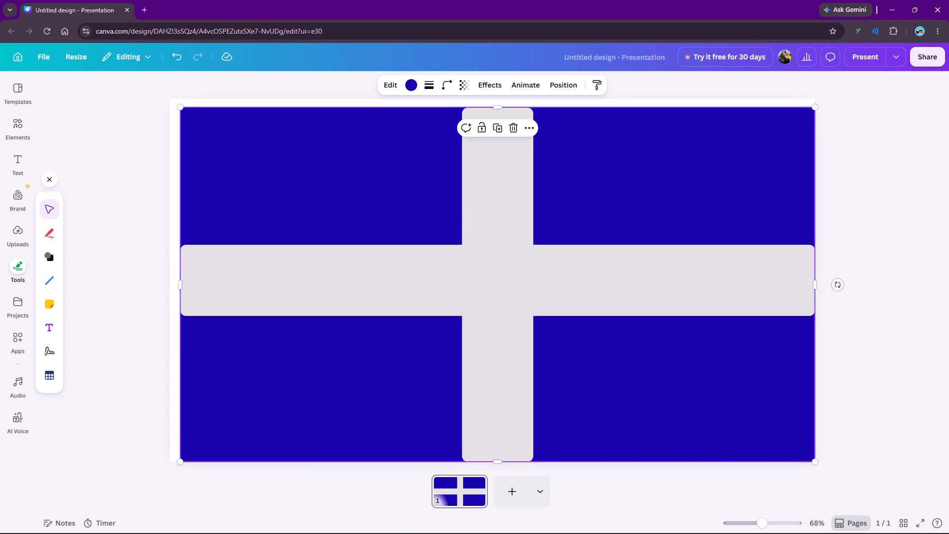
left_click_drag(317, 393, 316, 393)
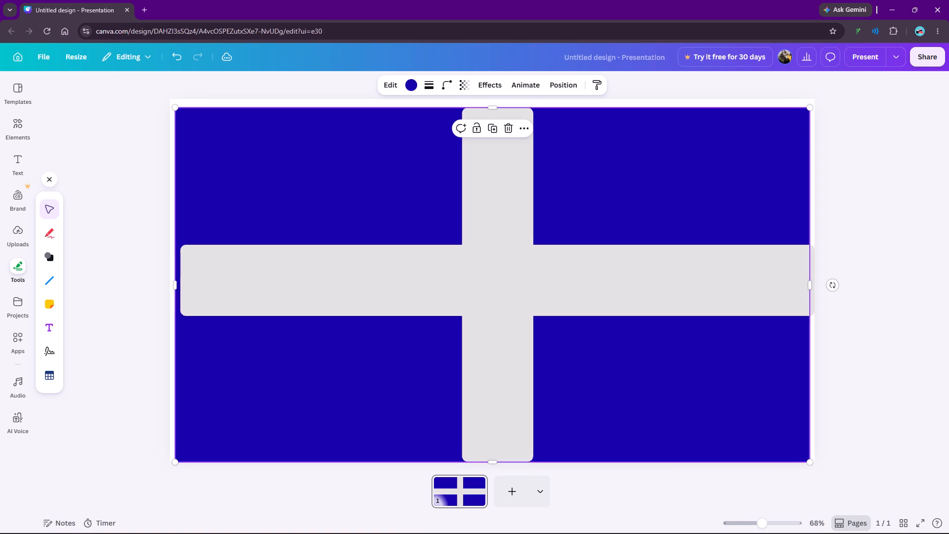
left_click(751, 287)
left_click(810, 285)
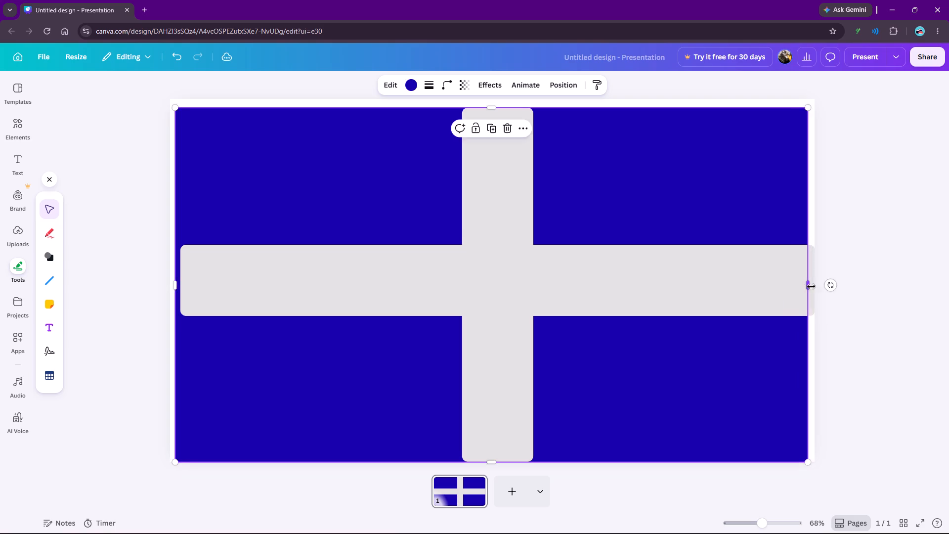
left_click(814, 285)
left_click_drag(814, 283, 805, 284)
left_click(850, 350)
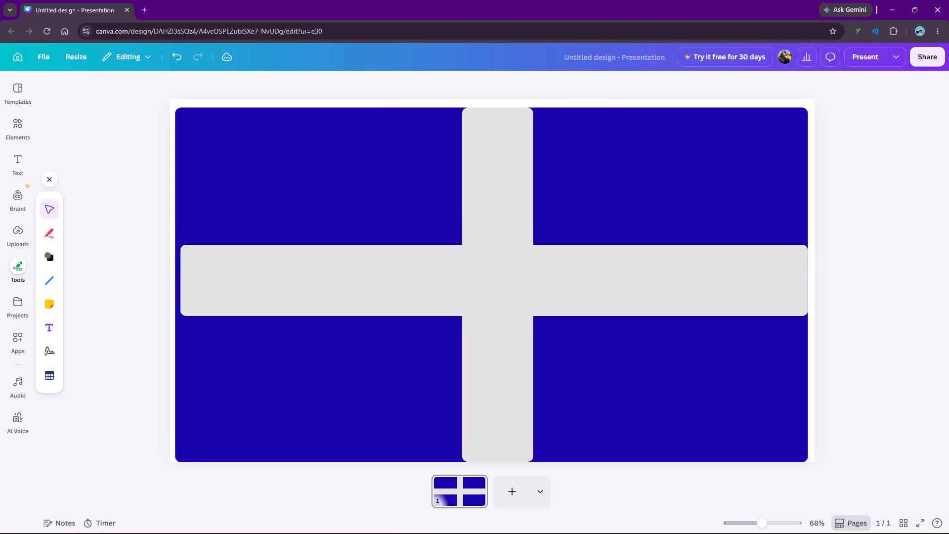
Fill the horizontal band with white from the colors in this design.
left_click(322, 270)
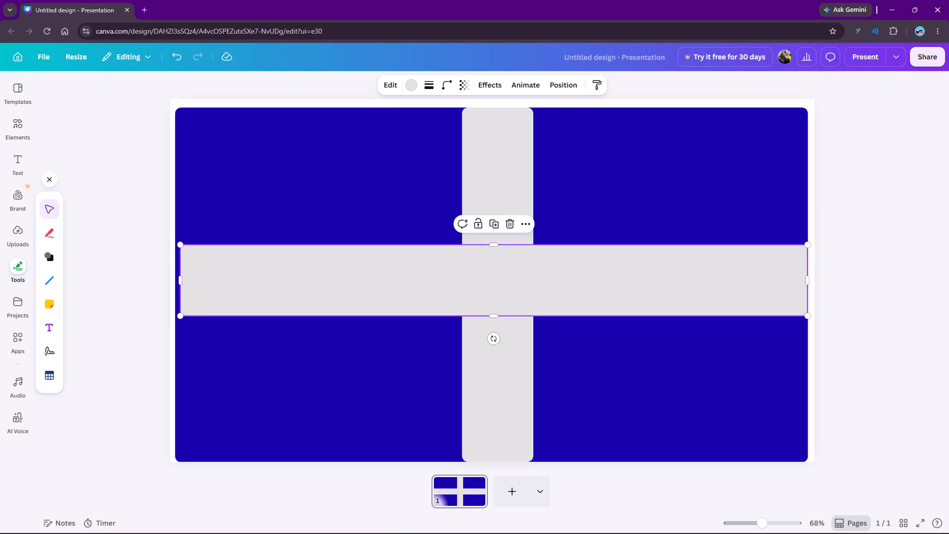
left_click(420, 87)
left_click(416, 86)
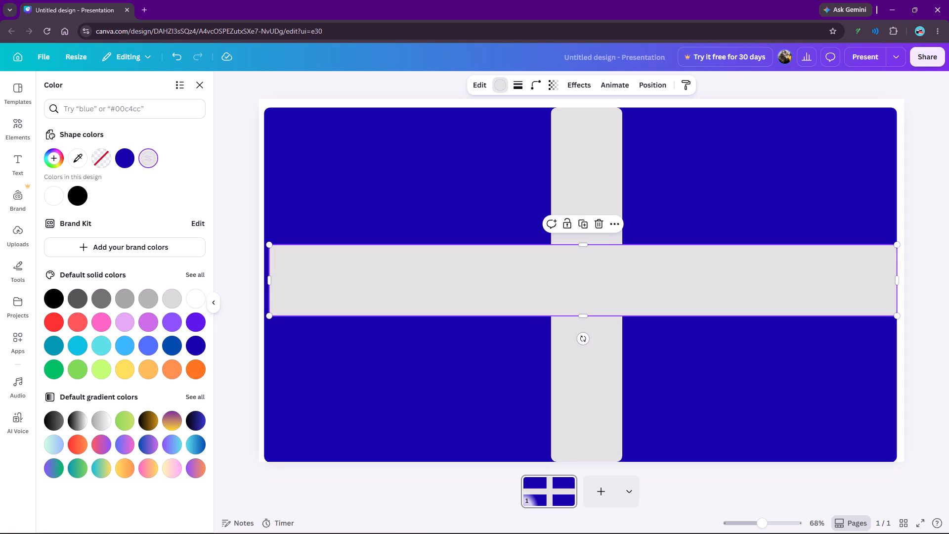
left_click(178, 160)
left_click(164, 158)
left_click(51, 197)
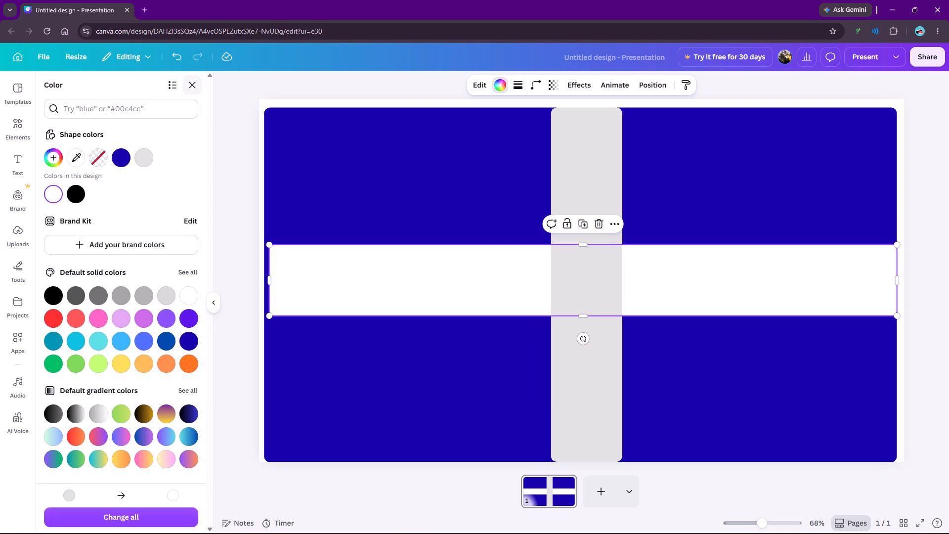
Fill the vertical band with the same white, close the color options and deselect everything.
left_click(593, 188)
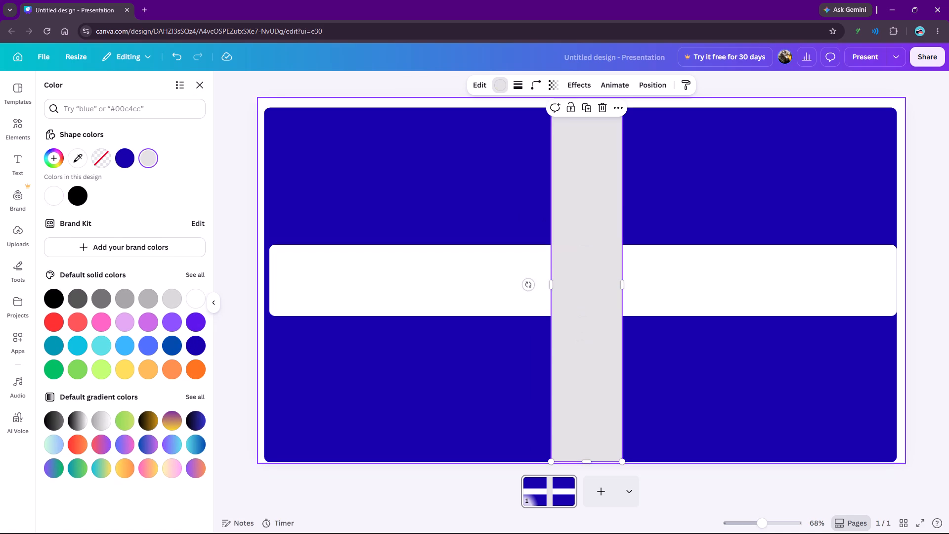
left_click(54, 194)
left_click(201, 91)
left_click(204, 162)
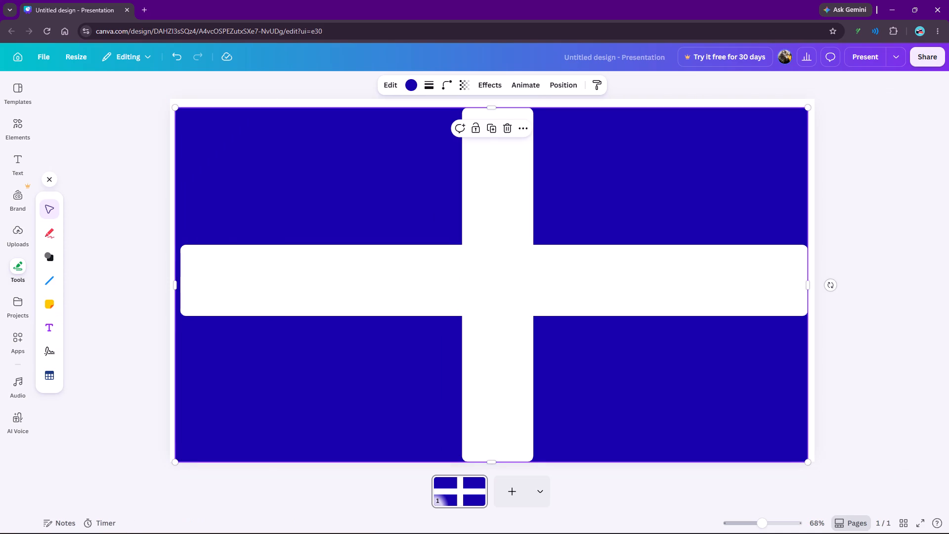
left_click(137, 253)
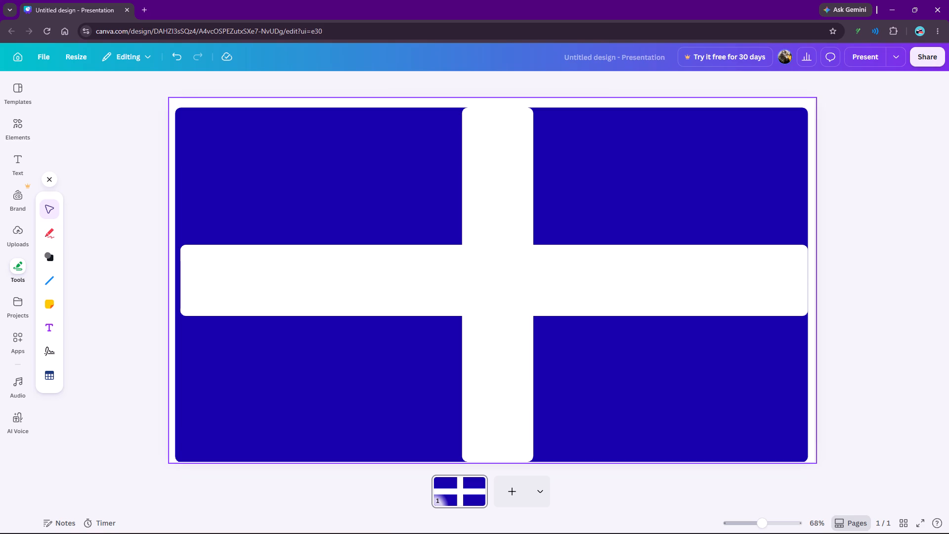
Extend the horizontal white band's left end to the blue rectangle's left edge.
left_click(278, 279)
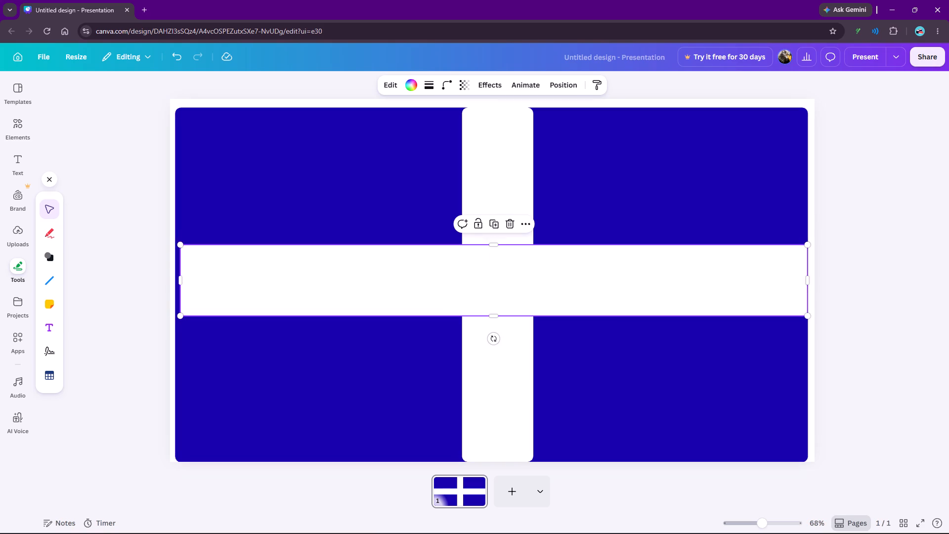
left_click(180, 281)
left_click(68, 238)
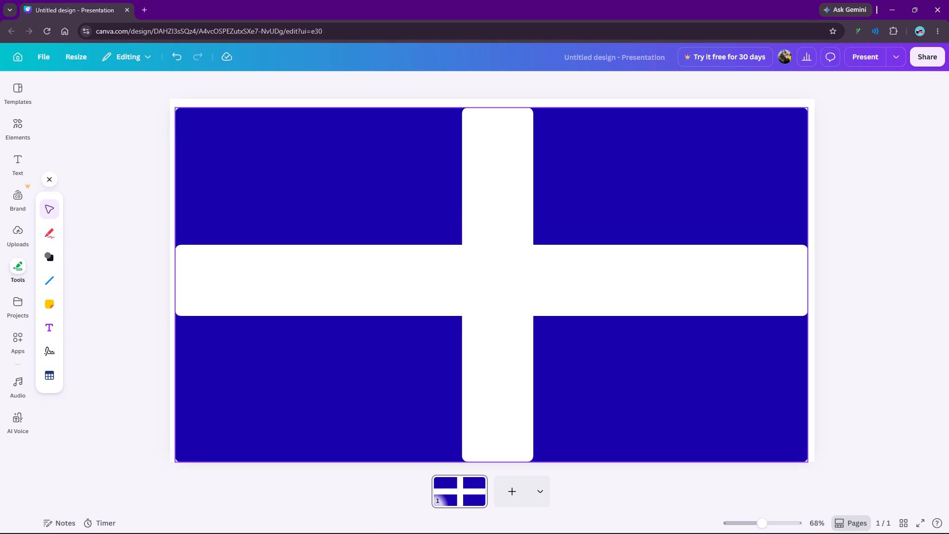
Duplicate the horizontal white band, make the copy thinner and place it inside the original band with matching ends.
left_click(304, 278)
right_click(304, 278)
left_click(342, 317)
left_click_drag(329, 280, 340, 278)
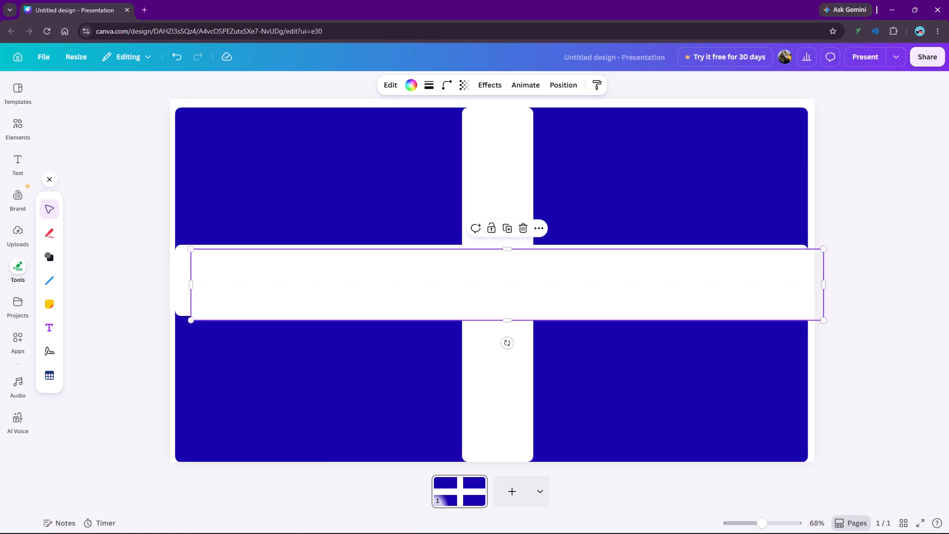
left_click_drag(512, 249, 508, 283)
left_click_drag(482, 303, 477, 277)
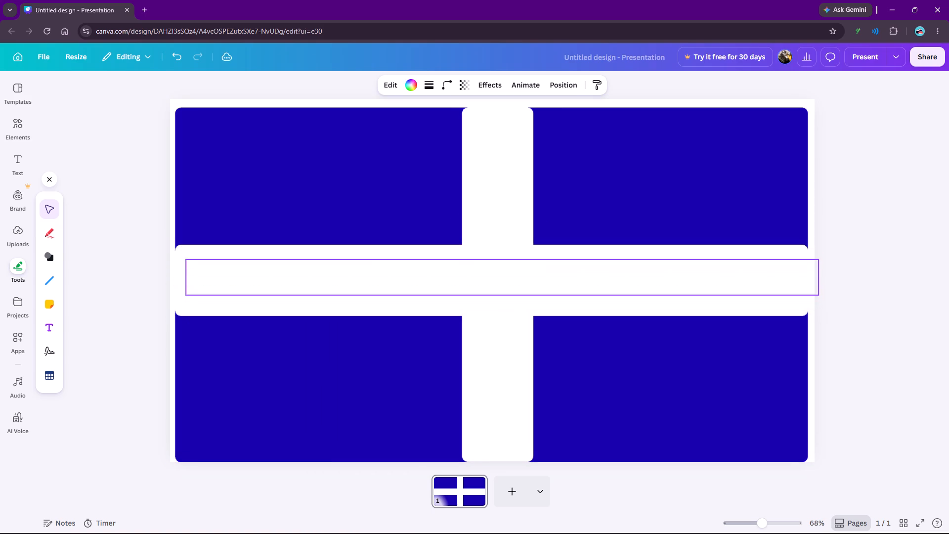
left_click_drag(477, 277, 467, 271)
left_click_drag(489, 285, 490, 302)
Fill the thinner horizontal band with red from the default solid colors and deselect it.
left_click(415, 80)
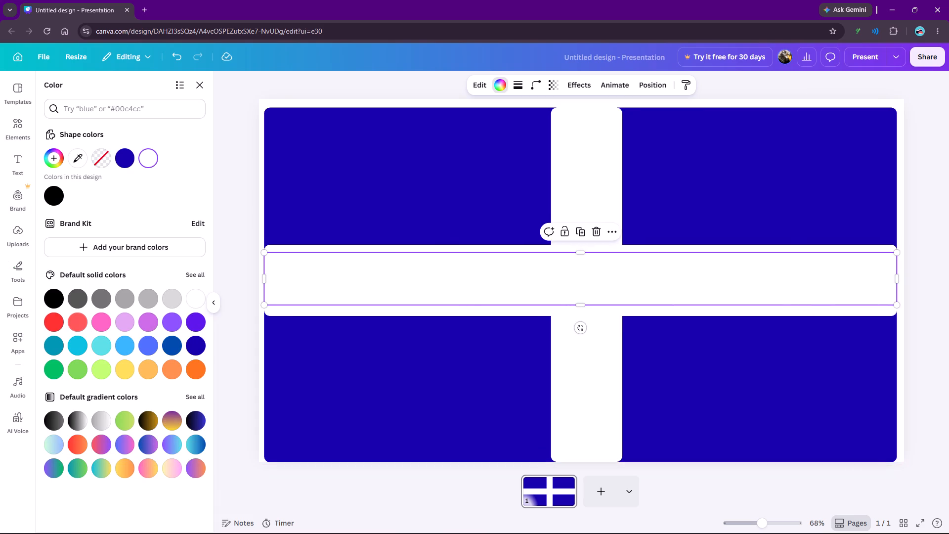
left_click(55, 323)
left_click(192, 85)
left_click(110, 191)
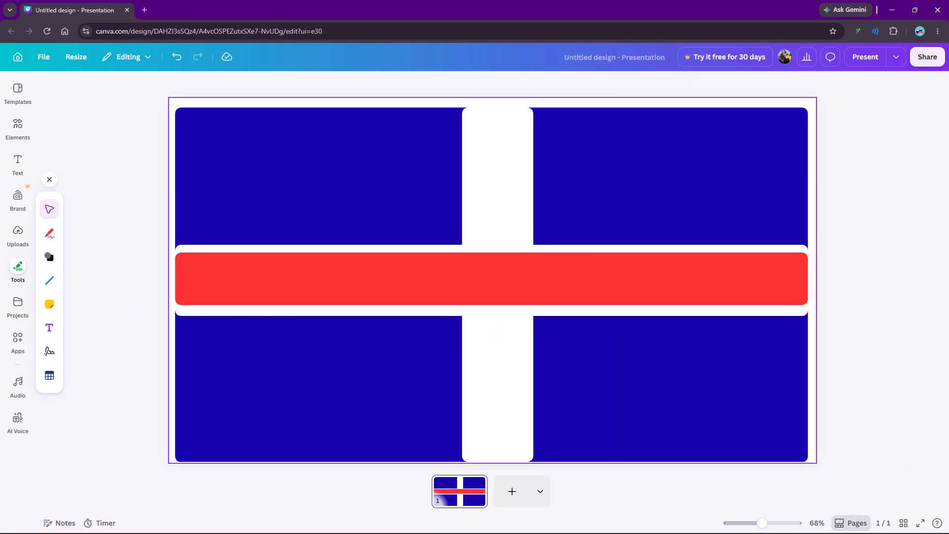
Duplicate the horizontal red band, shorten the copy and rotate it to 90° so it stands vertically.
left_click(302, 288)
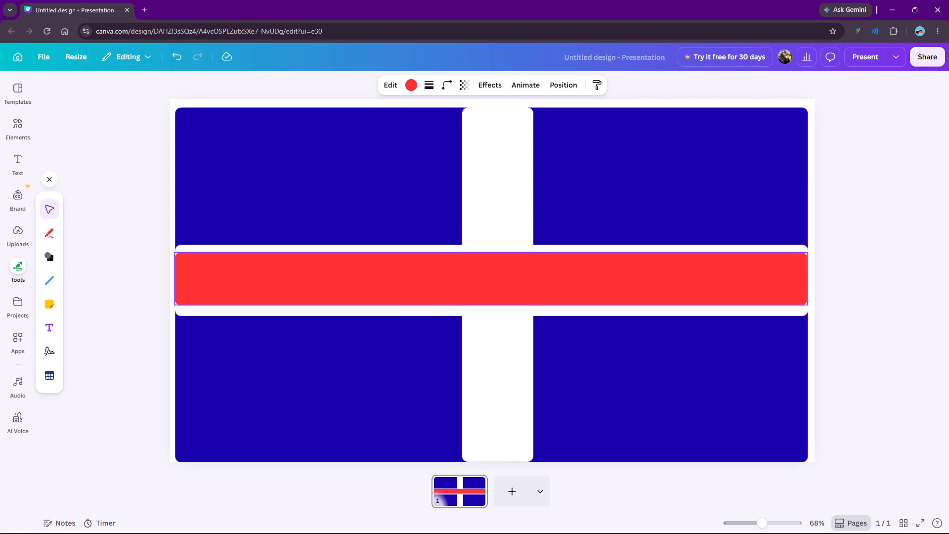
left_click(788, 325)
left_click(477, 276)
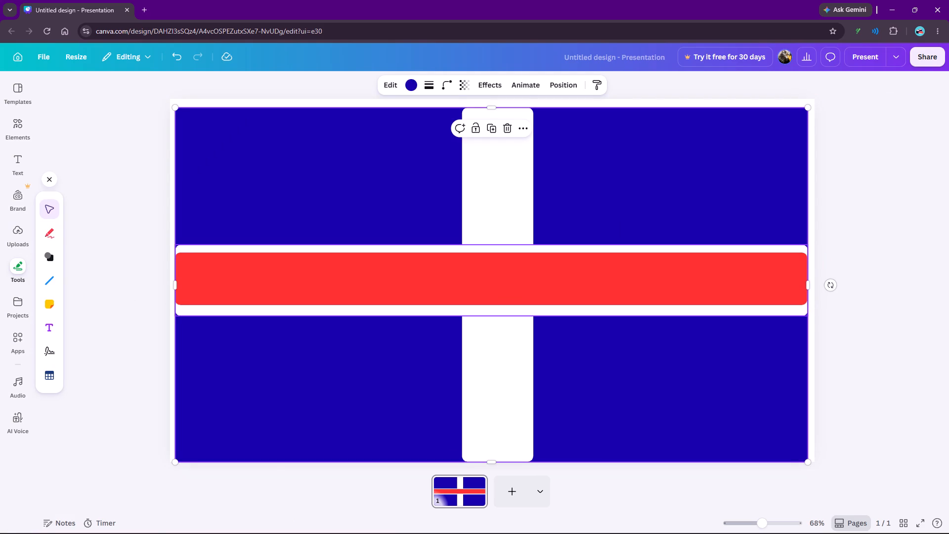
right_click(477, 276)
left_click(512, 311)
left_click_drag(487, 334, 471, 334)
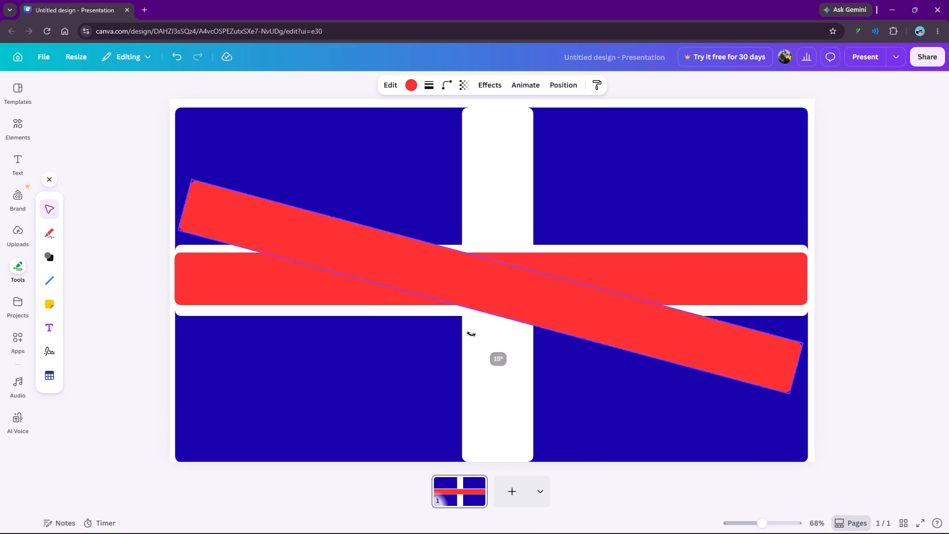
left_click_drag(471, 334, 465, 333)
left_click_drag(203, 155, 374, 243)
left_click_drag(555, 371, 470, 340)
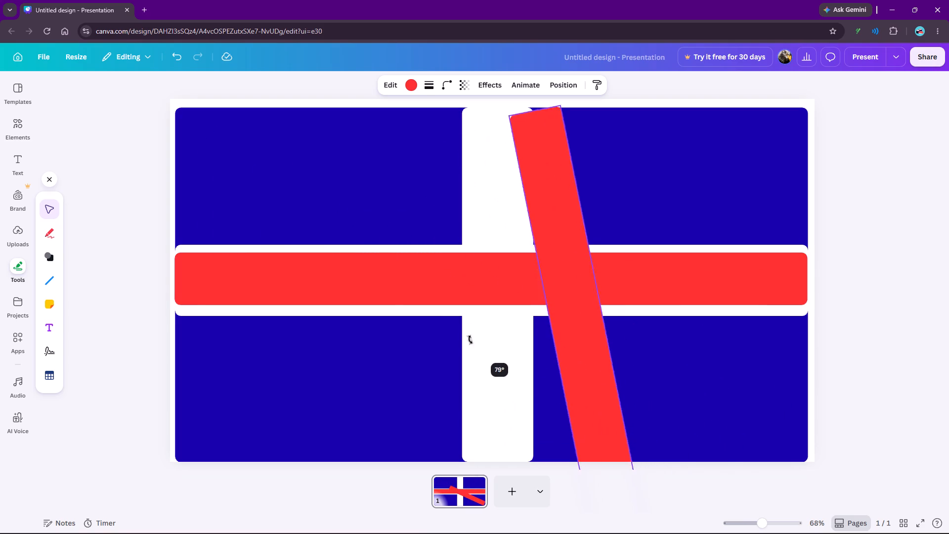
left_click_drag(470, 340, 567, 344)
left_click_drag(390, 214, 423, 235)
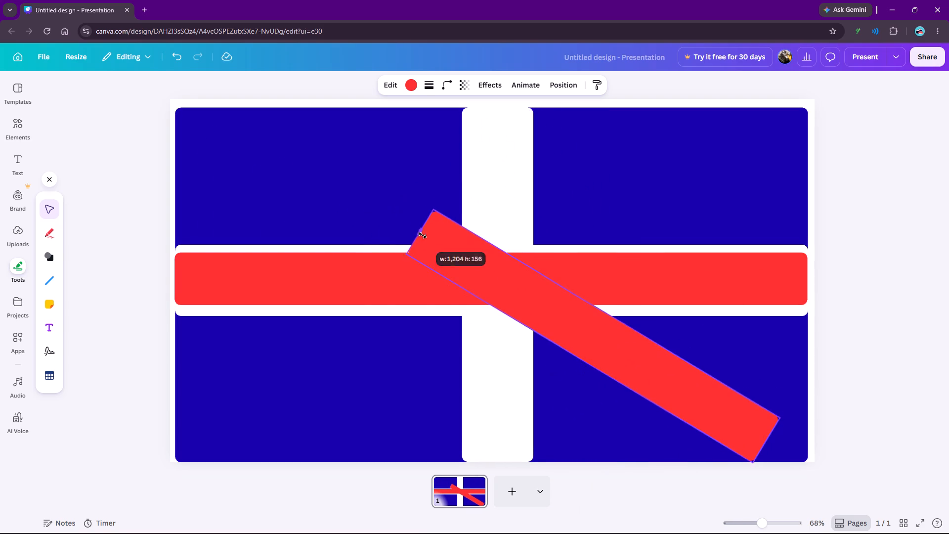
left_click_drag(423, 235, 427, 237)
left_click_drag(572, 379, 473, 340)
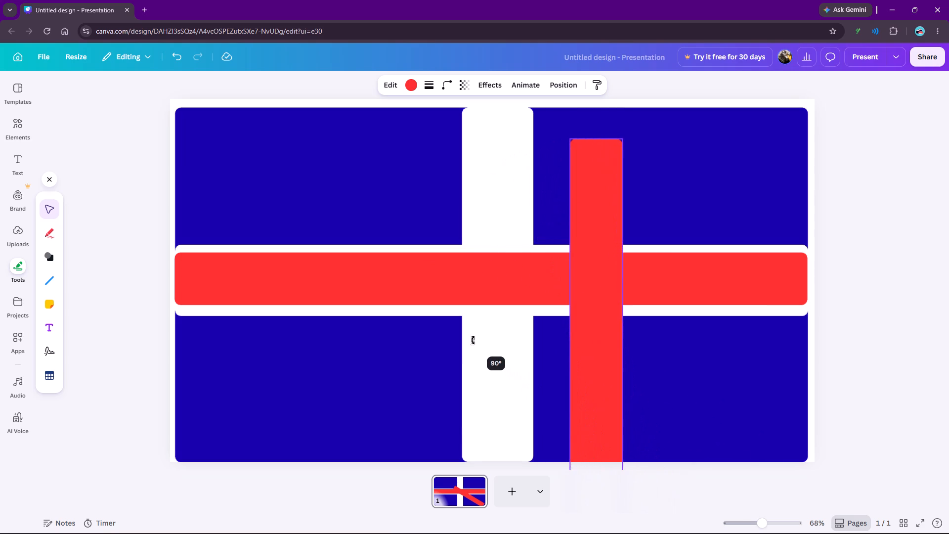
left_click_drag(473, 340, 474, 340)
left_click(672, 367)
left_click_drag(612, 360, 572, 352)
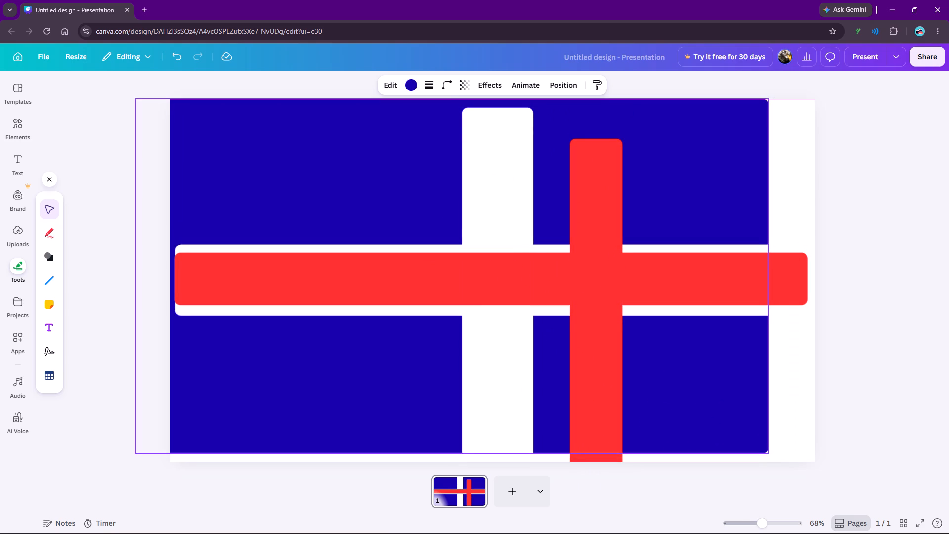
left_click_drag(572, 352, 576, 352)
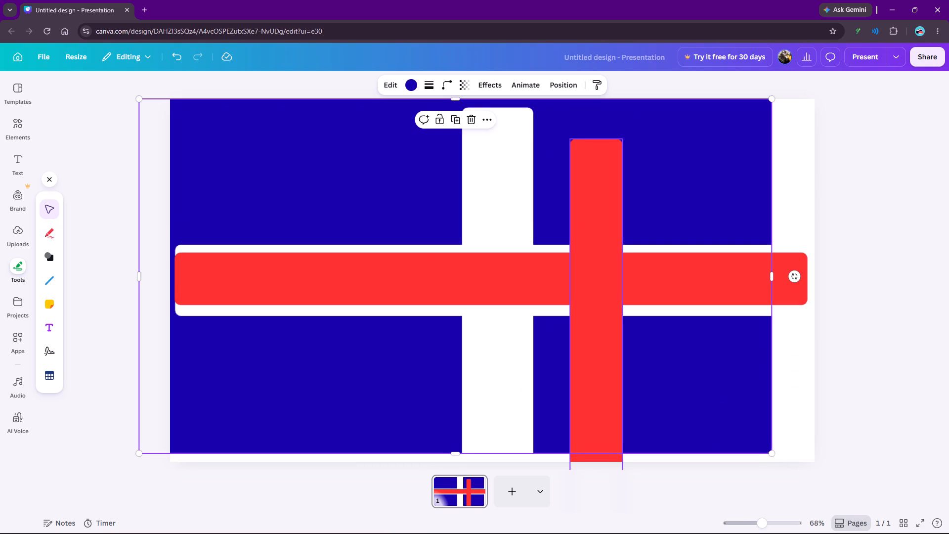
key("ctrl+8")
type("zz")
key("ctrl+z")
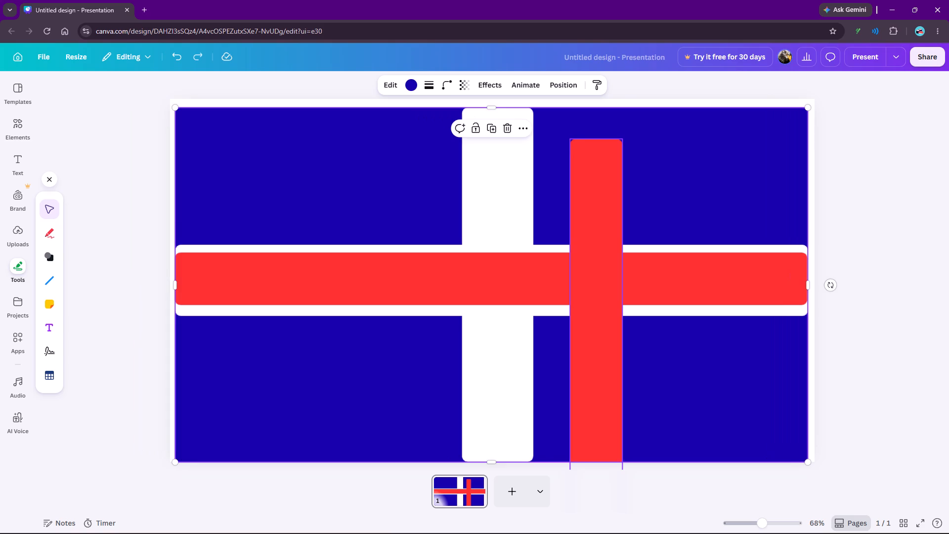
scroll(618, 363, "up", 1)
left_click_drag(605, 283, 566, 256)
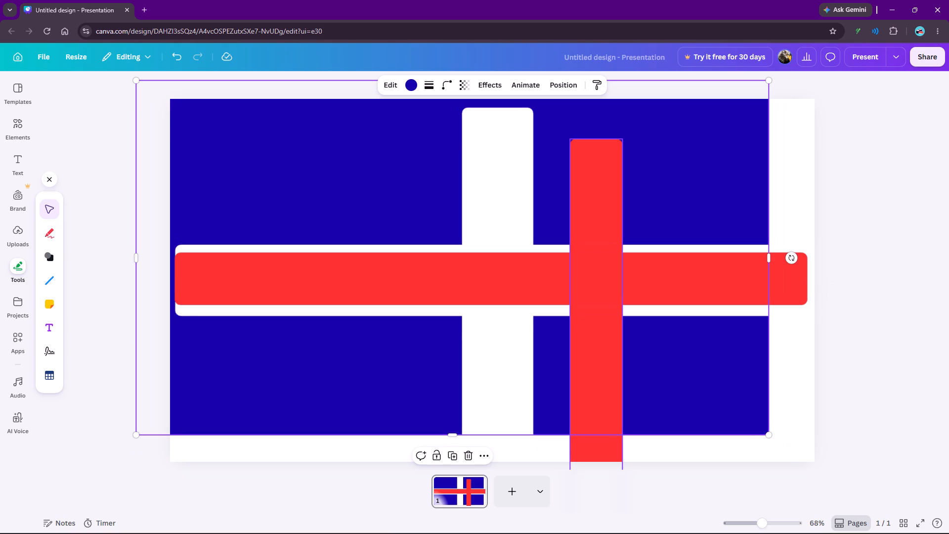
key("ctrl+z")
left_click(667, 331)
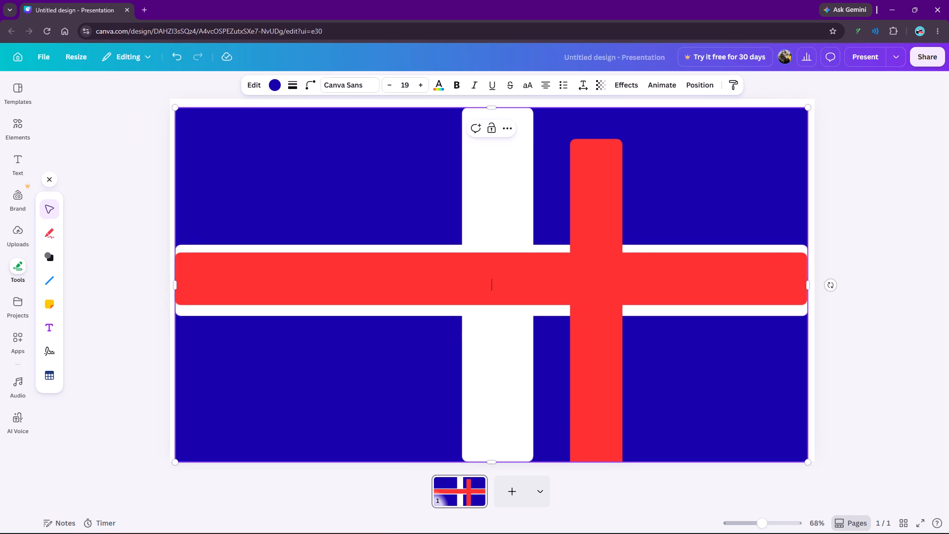
Center the vertical red band on the vertical white band and resize it to span the blue rectangle's full height.
left_click(582, 237)
left_click_drag(608, 251, 514, 222)
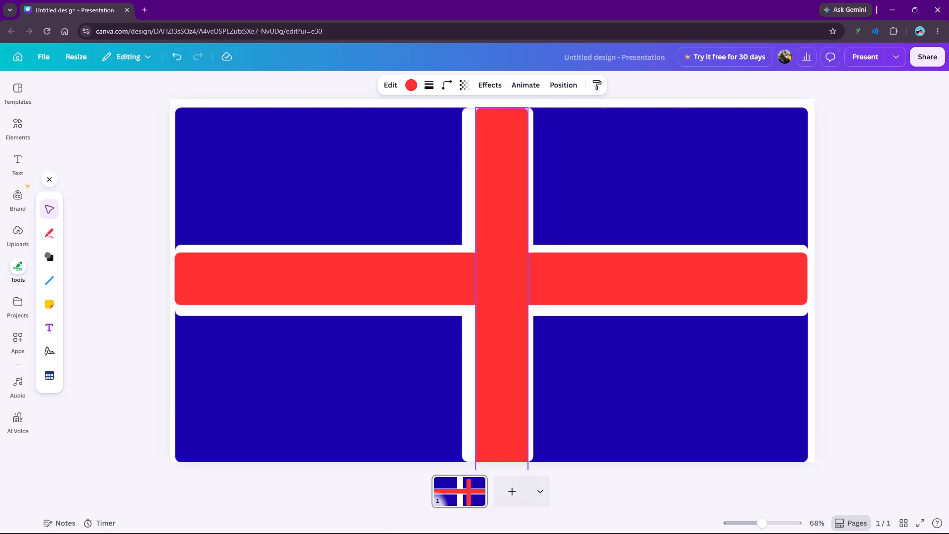
left_click_drag(514, 222, 521, 237)
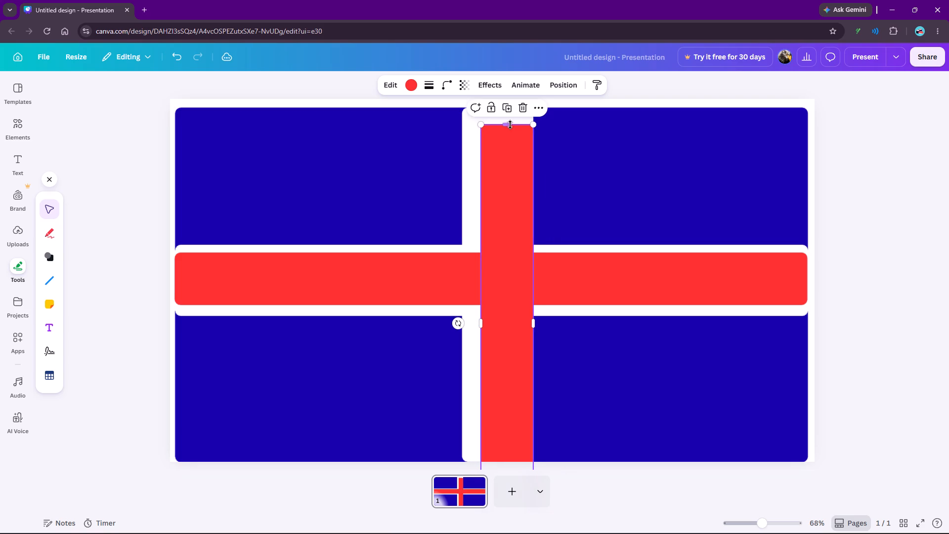
left_click_drag(510, 124, 508, 135)
left_click_drag(520, 195, 512, 170)
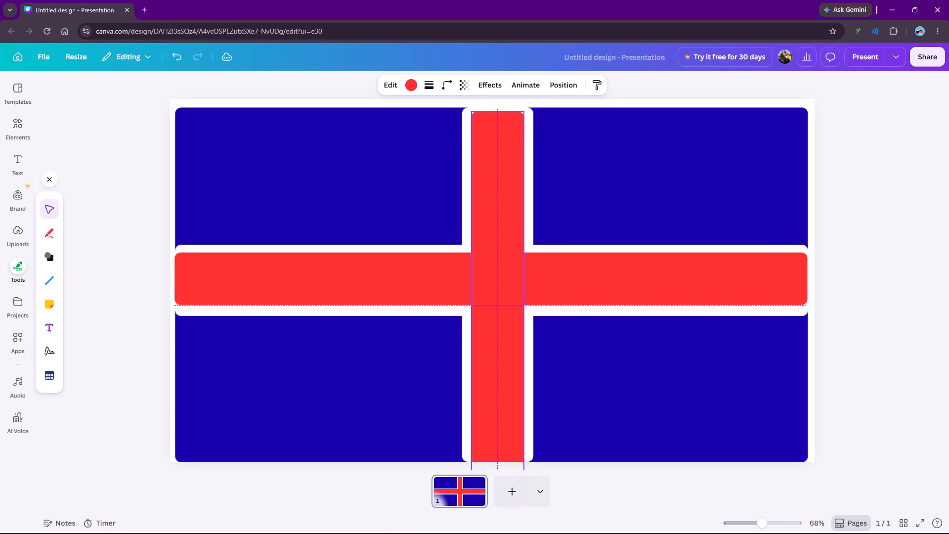
left_click_drag(512, 170, 512, 168)
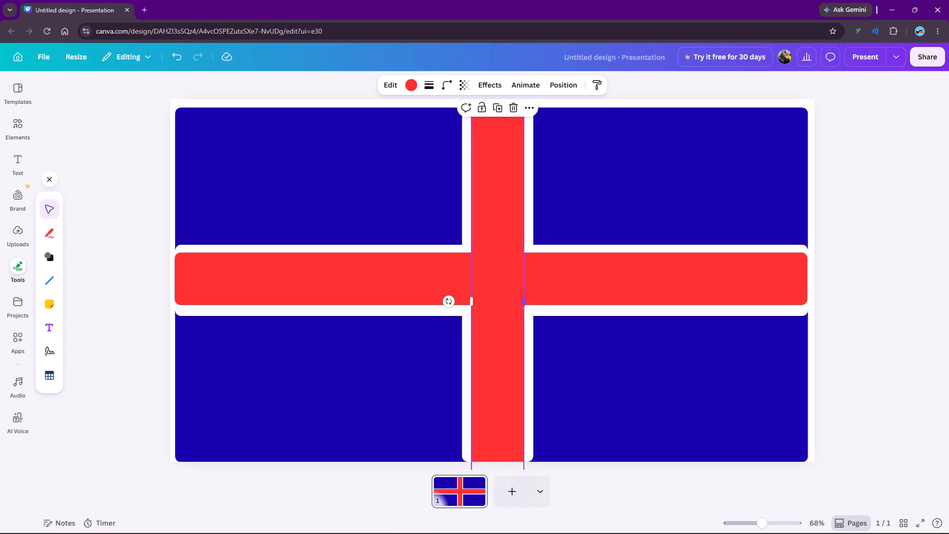
left_click_drag(499, 220, 533, 257)
left_click_drag(533, 142, 532, 155)
left_click_drag(538, 224, 582, 148)
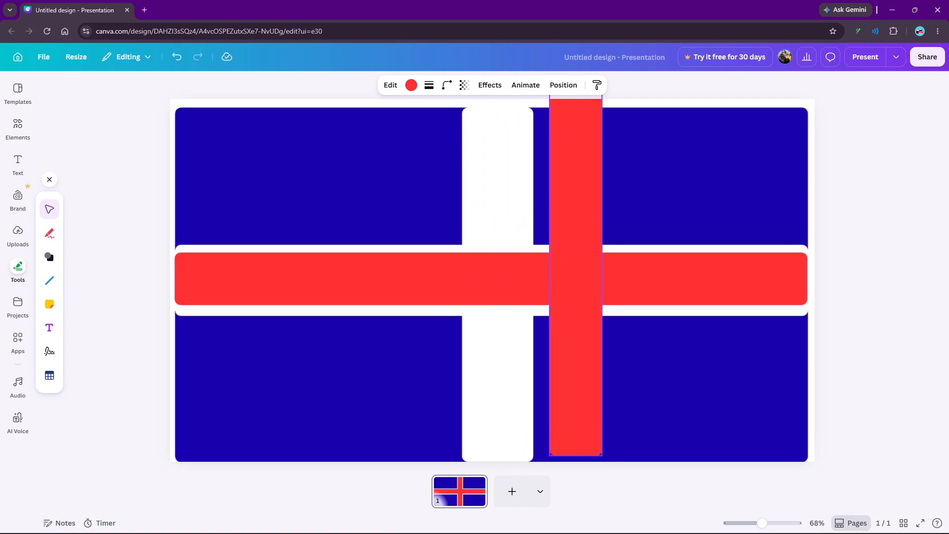
left_click_drag(582, 148, 580, 170)
left_click_drag(580, 170, 576, 196)
left_click_drag(570, 130, 572, 166)
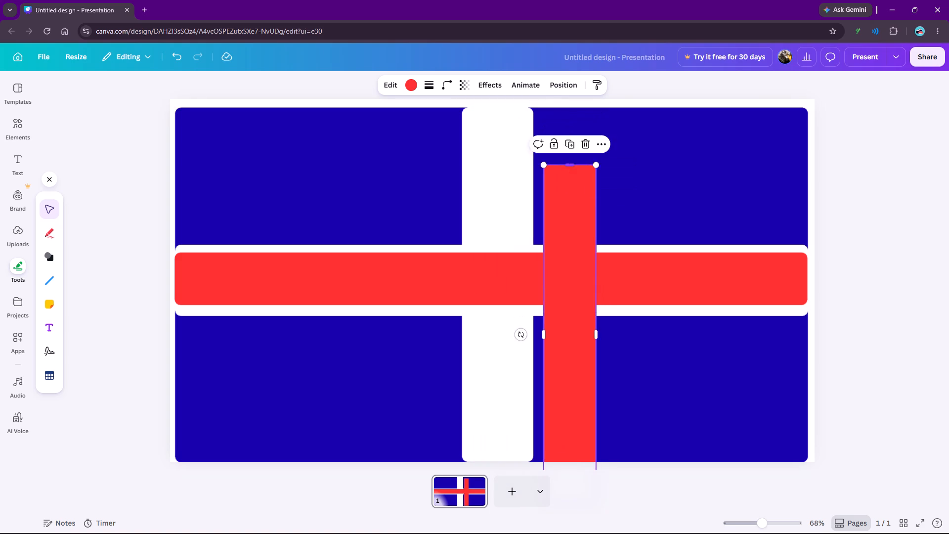
left_click_drag(578, 209, 507, 151)
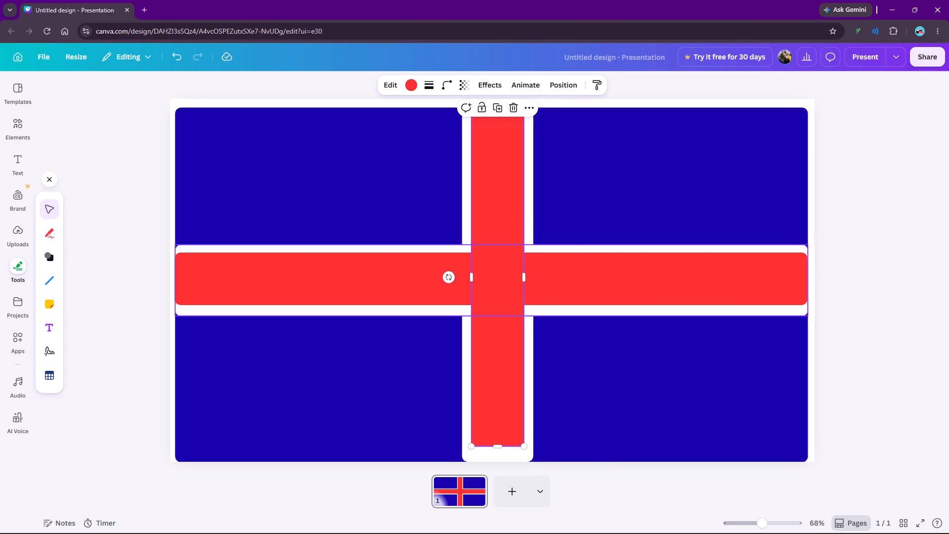
left_click_drag(500, 445, 498, 459)
Nudge the blue rectangle slightly right and the horizontal red band slightly down to center it within the white band.
left_click(626, 403)
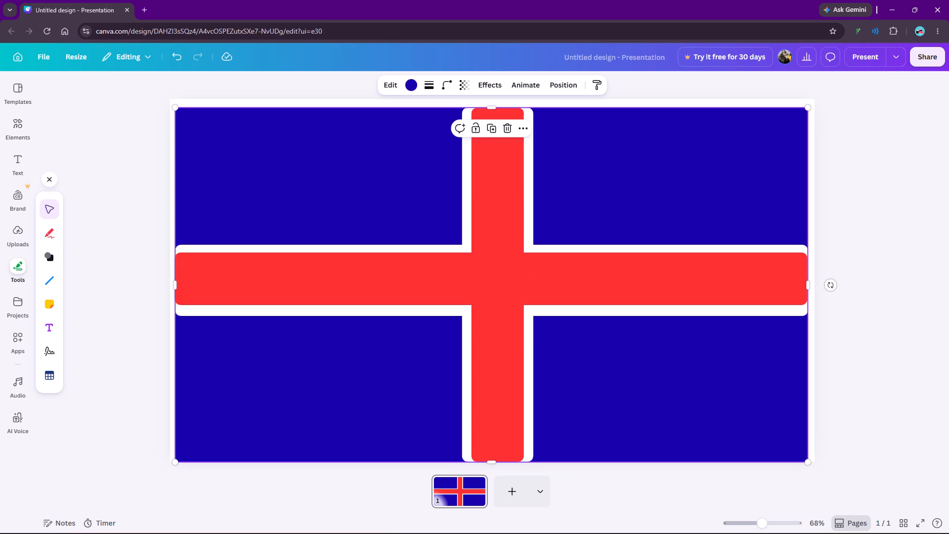
left_click(566, 288)
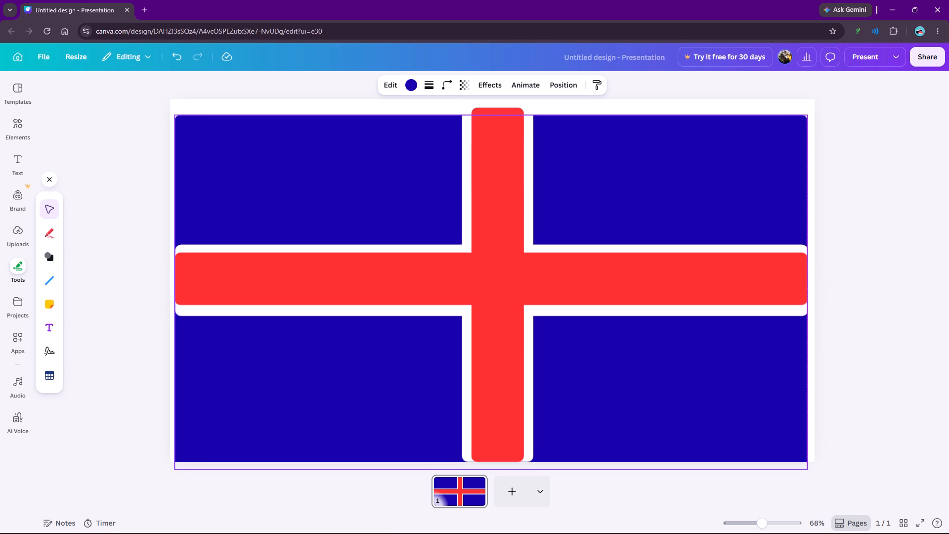
left_click(589, 284)
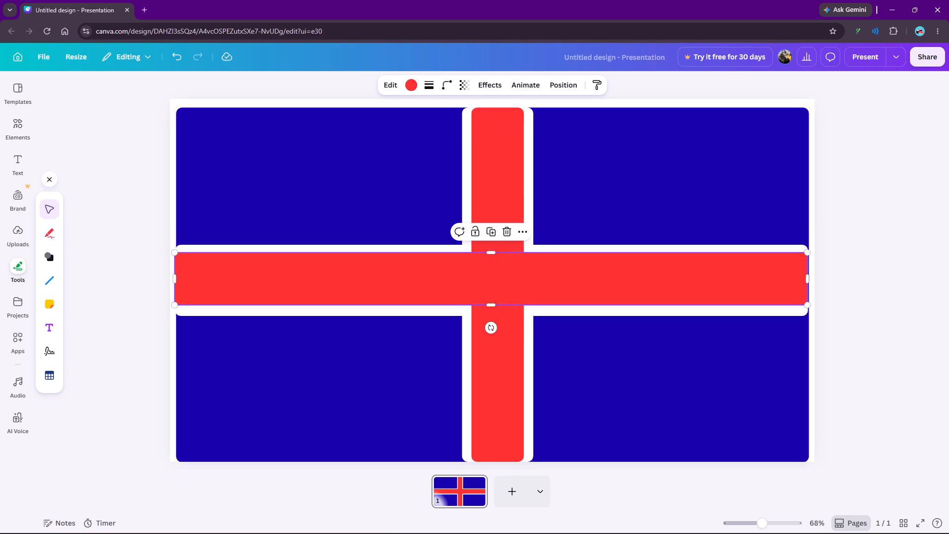
left_click(577, 274)
left_click(578, 227)
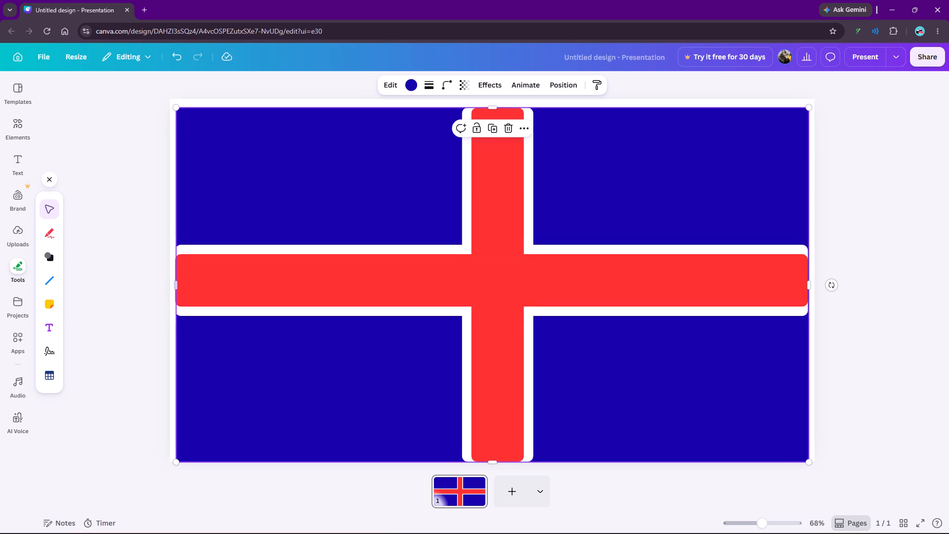
Duplicate the horizontal white band, tilt the copy diagonally downward to the right and shorten it to a small block.
left_click(347, 314)
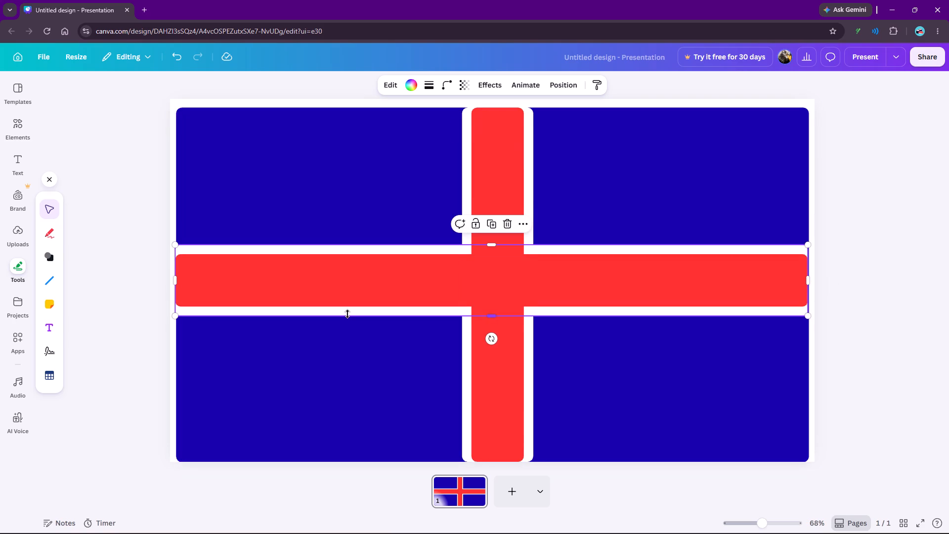
right_click(338, 316)
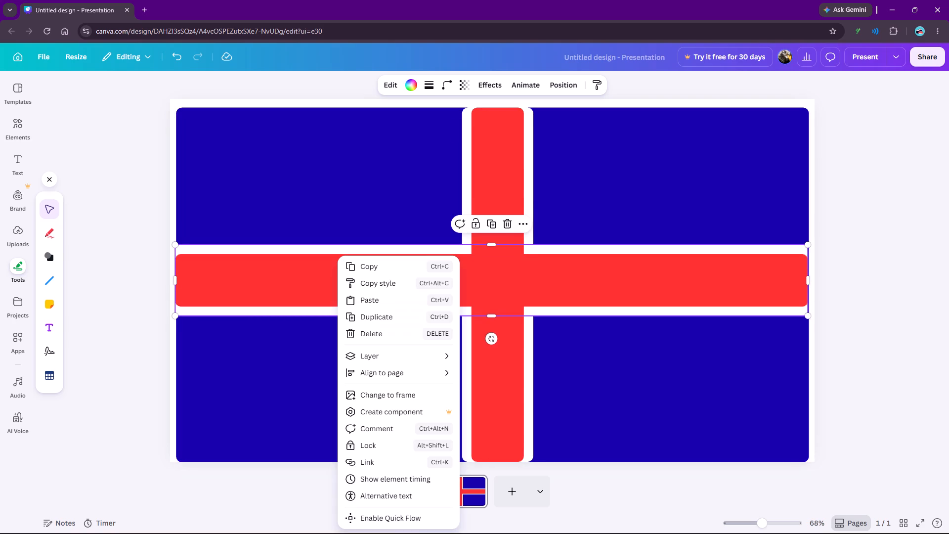
left_click(374, 317)
left_click_drag(495, 345, 455, 341)
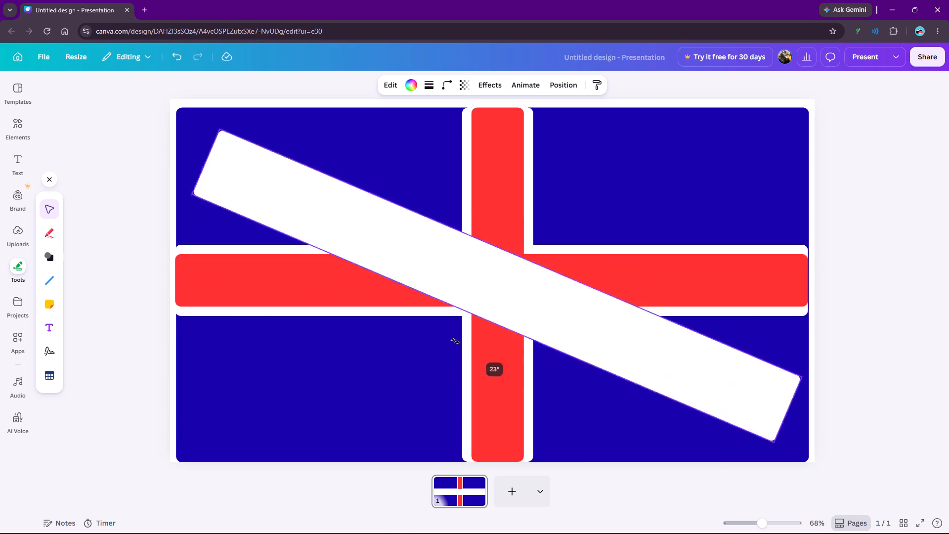
left_click_drag(455, 341, 465, 345)
left_click_drag(216, 143, 633, 353)
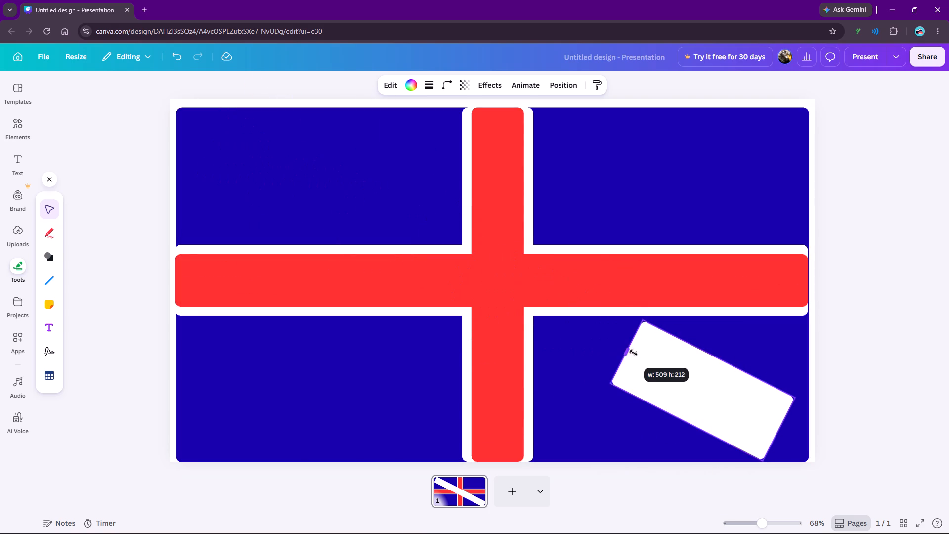
left_click_drag(633, 353, 622, 356)
Move the white block to the flag's upper-left quadrant, flatten its tilt, make it thinner and lengthen it to reach the cross's centre.
left_click_drag(698, 389, 248, 155)
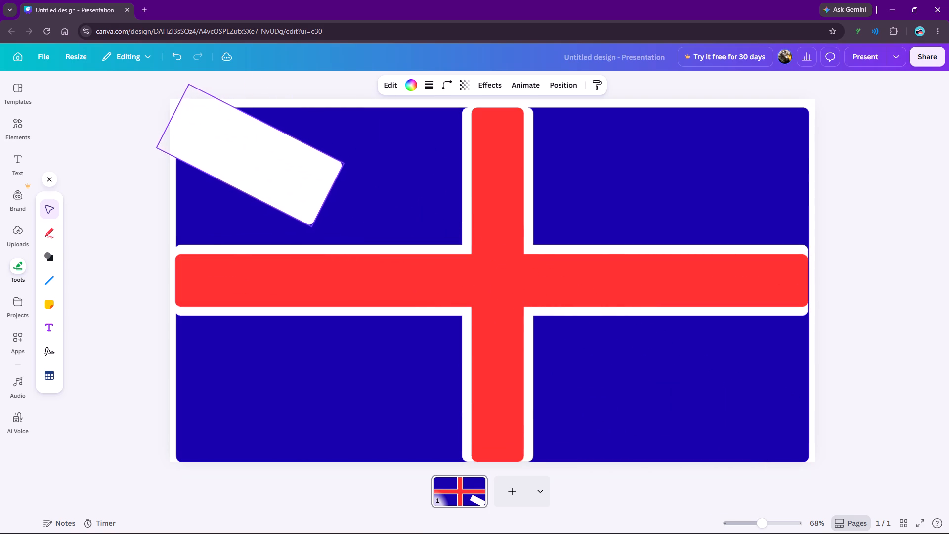
left_click_drag(248, 155, 251, 155)
left_click_drag(226, 208, 233, 212)
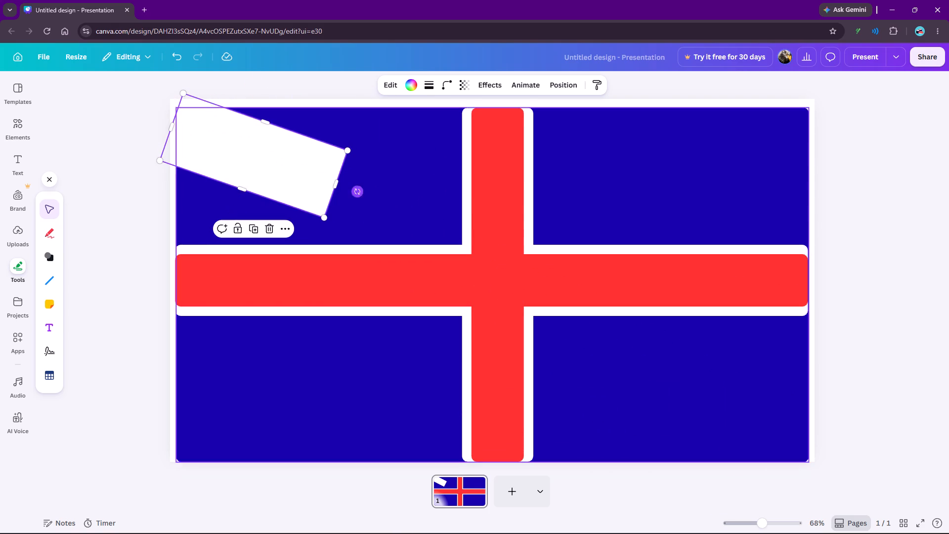
left_click_drag(265, 124, 261, 142)
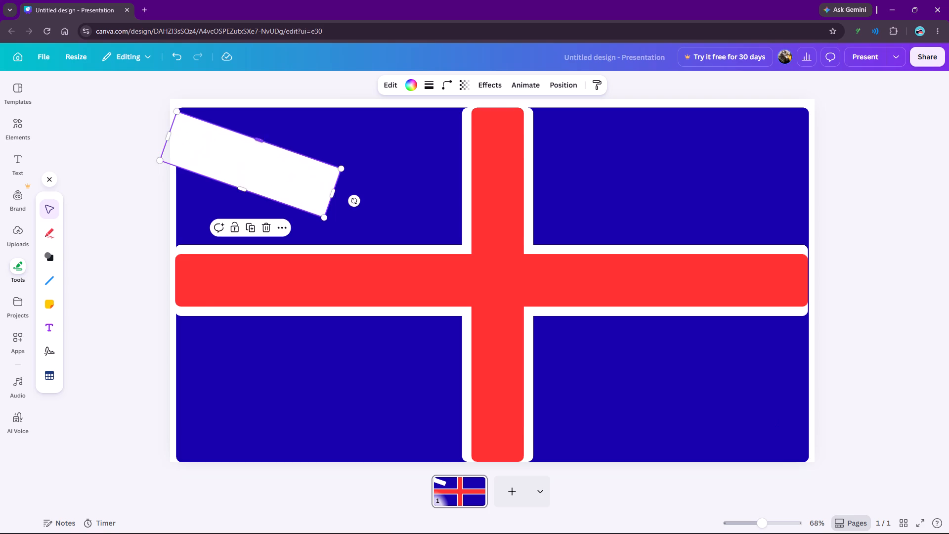
left_click_drag(257, 161, 260, 140)
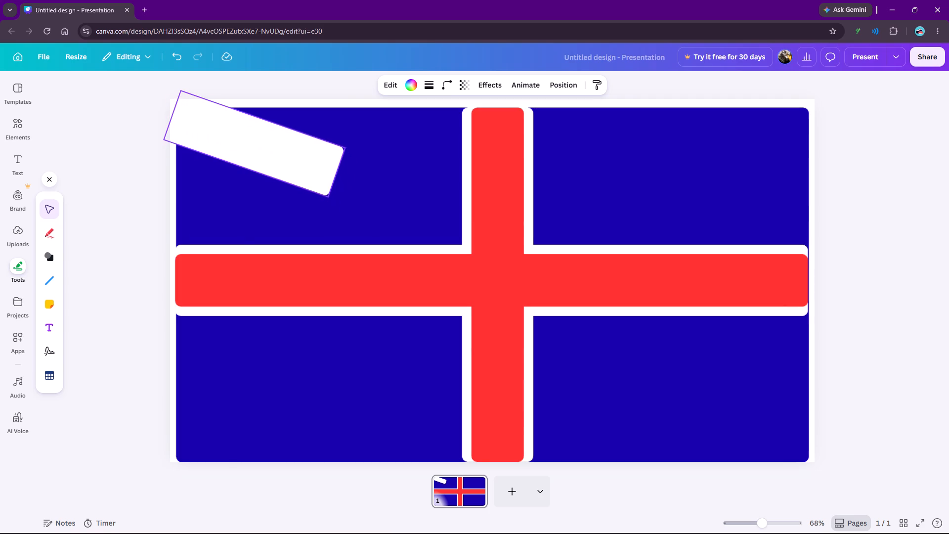
left_click_drag(260, 140, 260, 140)
left_click_drag(335, 171, 443, 240)
left_click_drag(430, 207, 431, 211)
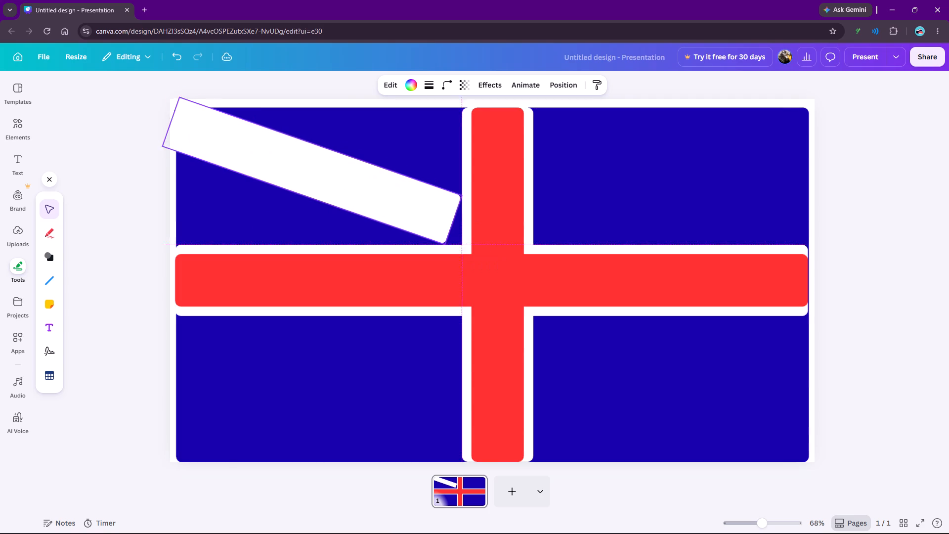
left_click_drag(431, 211, 442, 223)
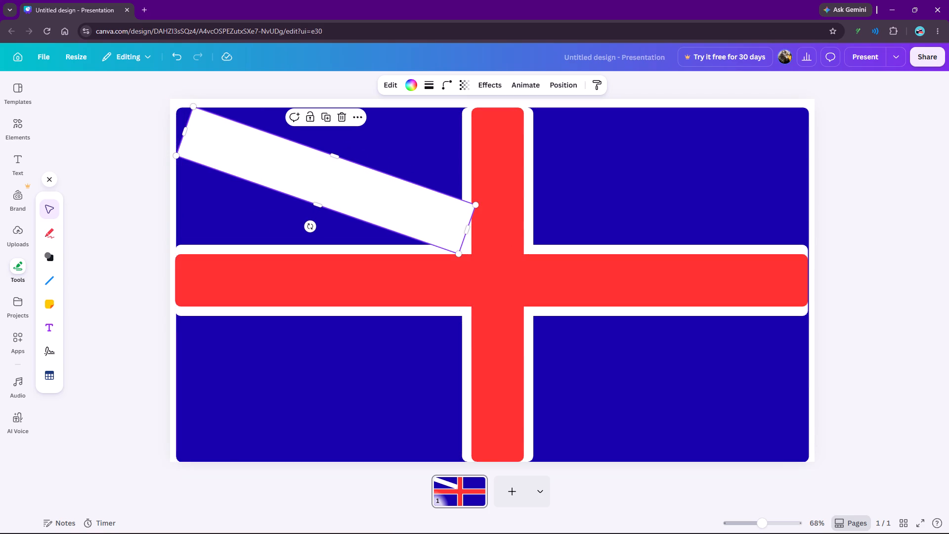
Send the upper-left diagonal white stripe backward so it sits behind the red cross.
right_click(429, 216)
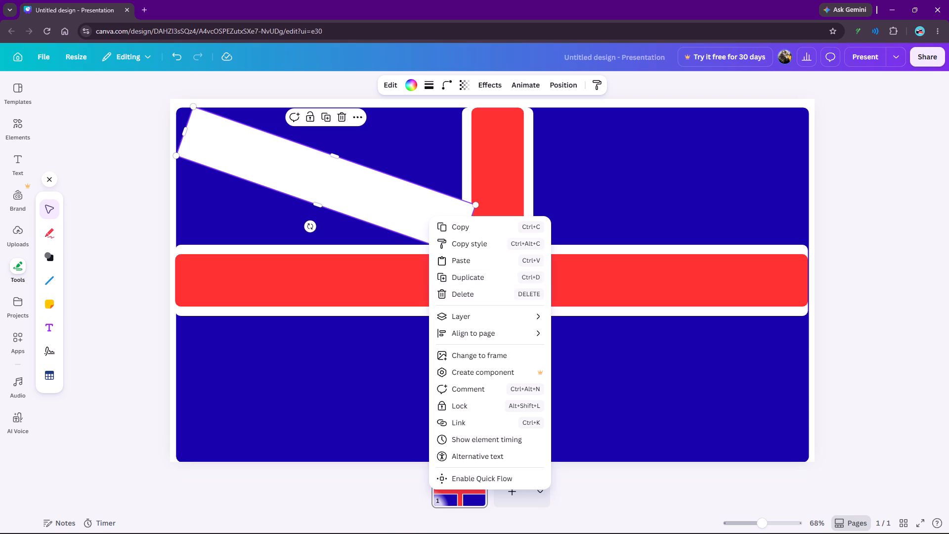
left_click(651, 298)
right_click(432, 215)
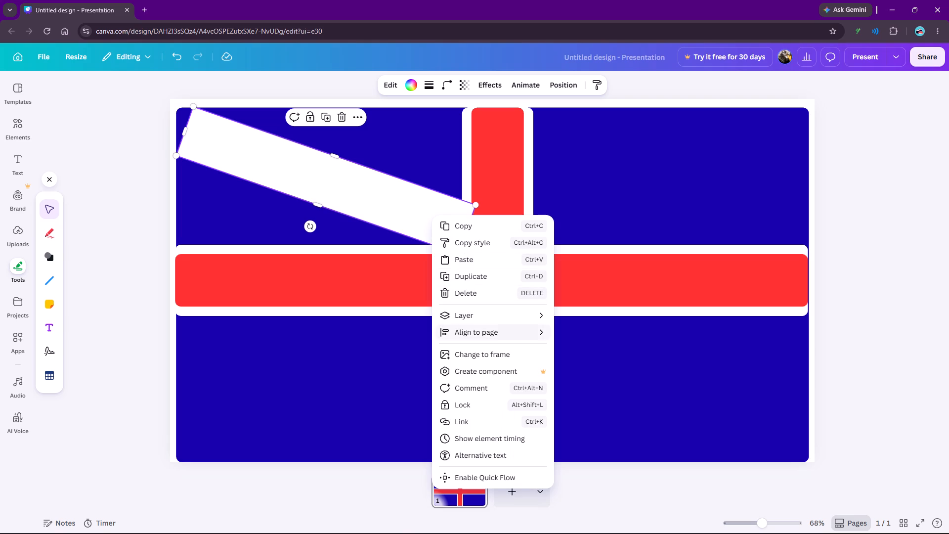
left_click(480, 318)
left_click(580, 353)
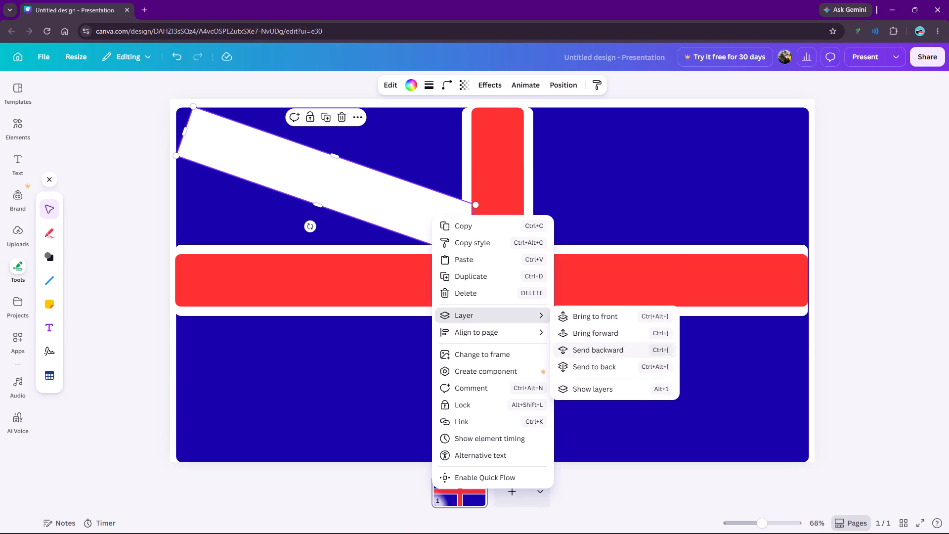
left_click(801, 366)
left_click(777, 367)
Extend the outer end of the upper-left diagonal stripe past the blue rectangle's top-left corner.
left_click(419, 218)
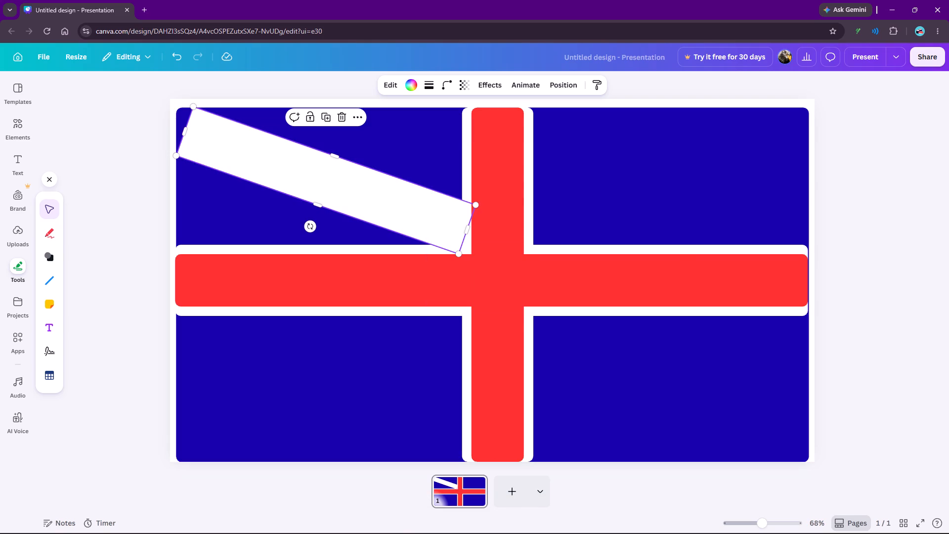
left_click_drag(187, 131, 173, 124)
left_click(104, 146)
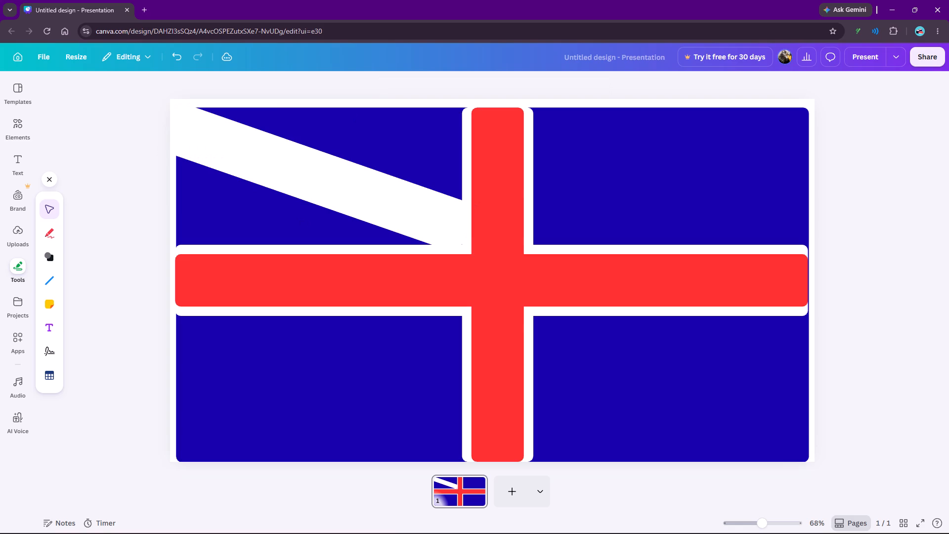
Duplicate the upper-left diagonal stripe, move the copy to the lower-left quadrant and rotate it to about -31°.
right_click(347, 190)
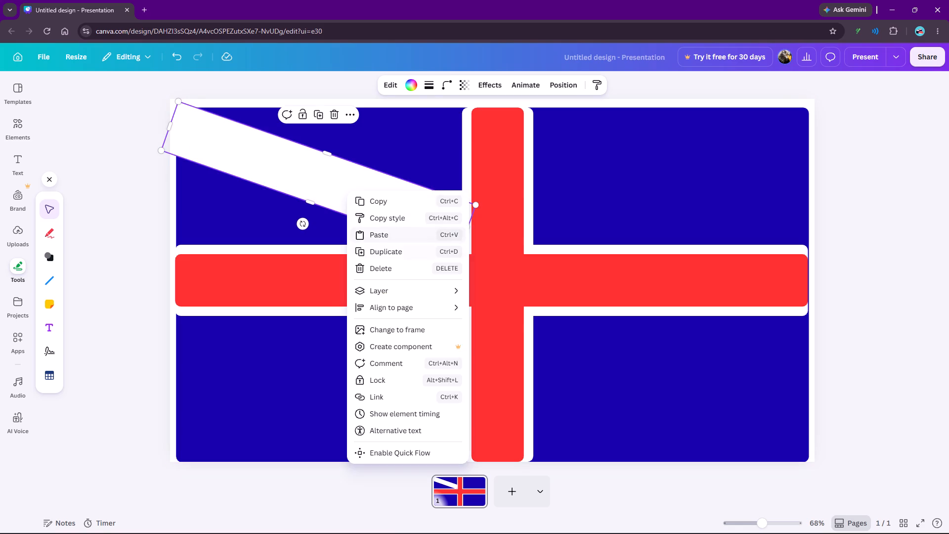
left_click(388, 251)
left_click_drag(381, 127, 455, 427)
left_click_drag(206, 325, 209, 331)
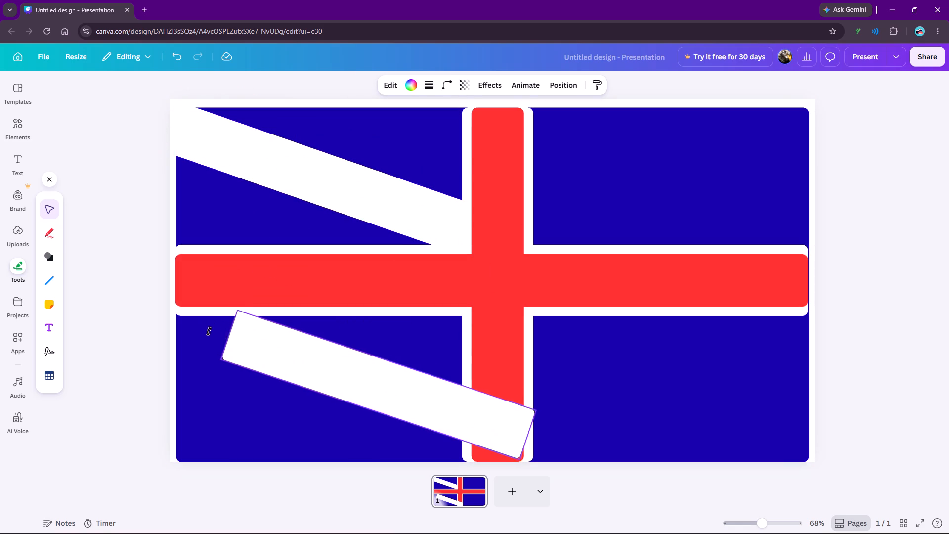
left_click_drag(209, 331, 288, 437)
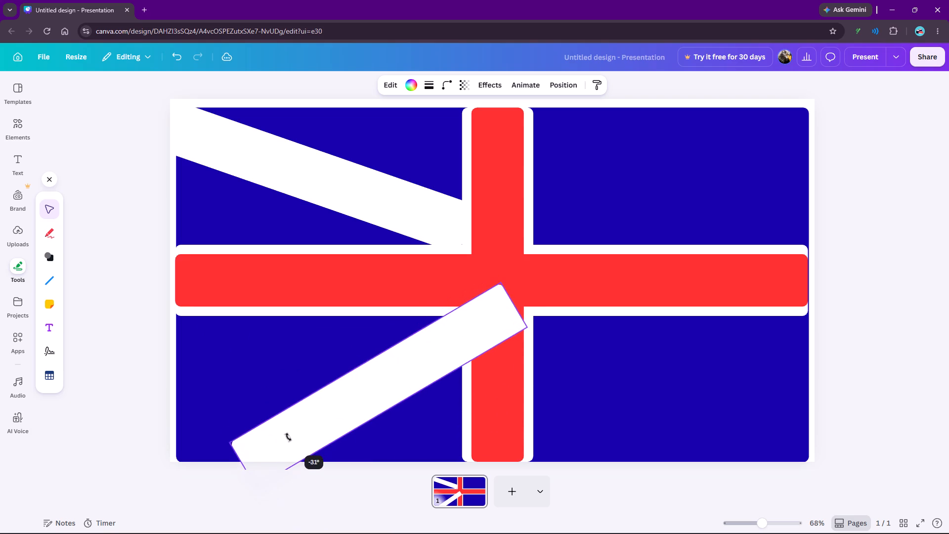
left_click_drag(288, 437, 289, 437)
Fit the copied stripe between the flag's bottom-left corner and the cross, flattening its tilt slightly and lengthening its inner end.
left_click_drag(362, 392, 317, 409)
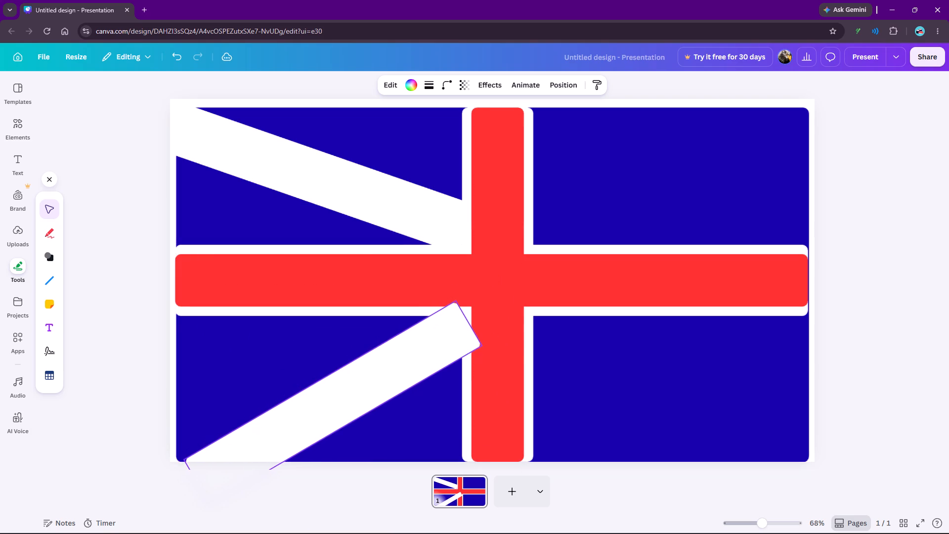
left_click_drag(317, 409, 292, 397)
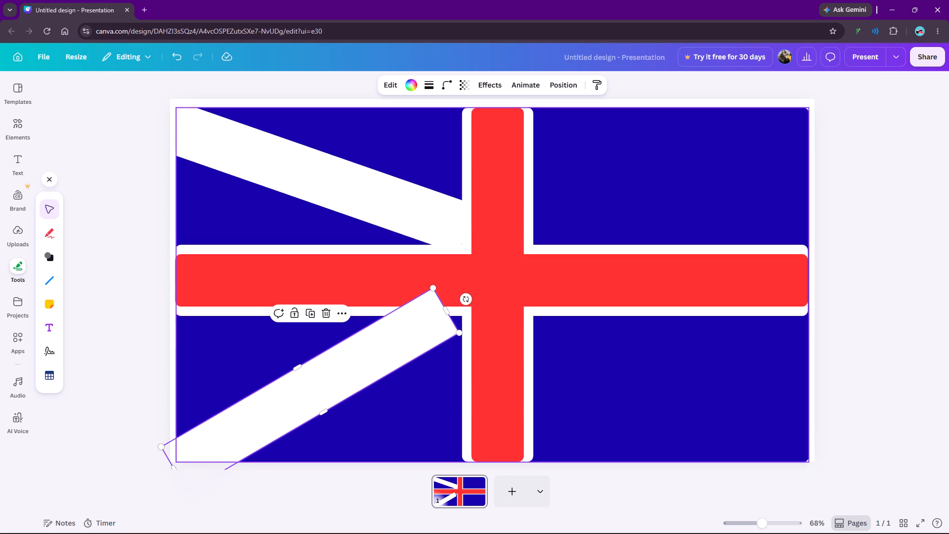
left_click_drag(465, 298, 465, 308)
left_click_drag(371, 352, 373, 354)
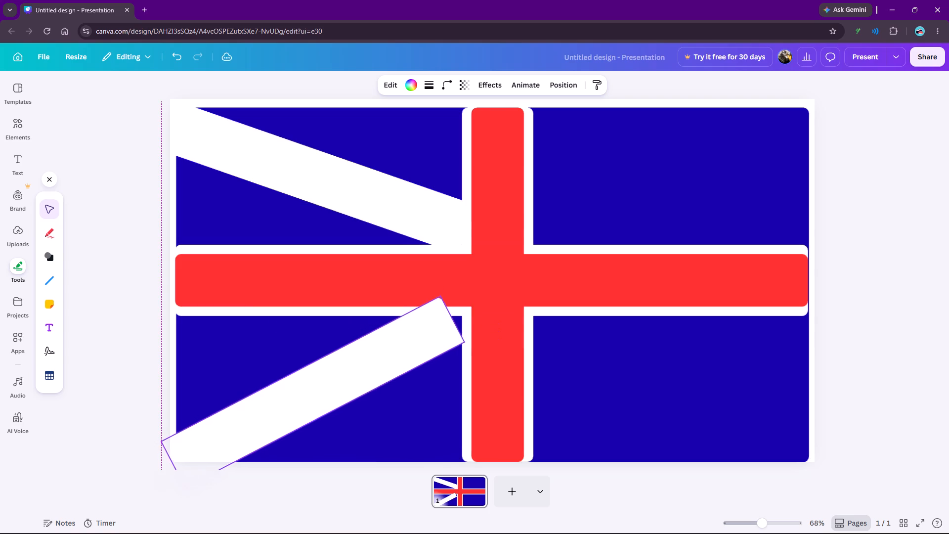
left_click_drag(373, 354, 364, 368)
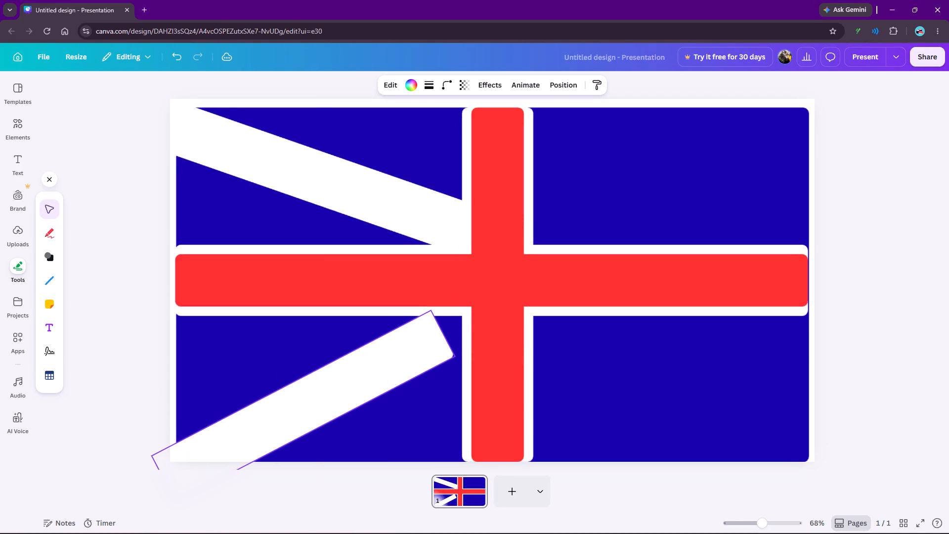
left_click_drag(441, 332, 464, 320)
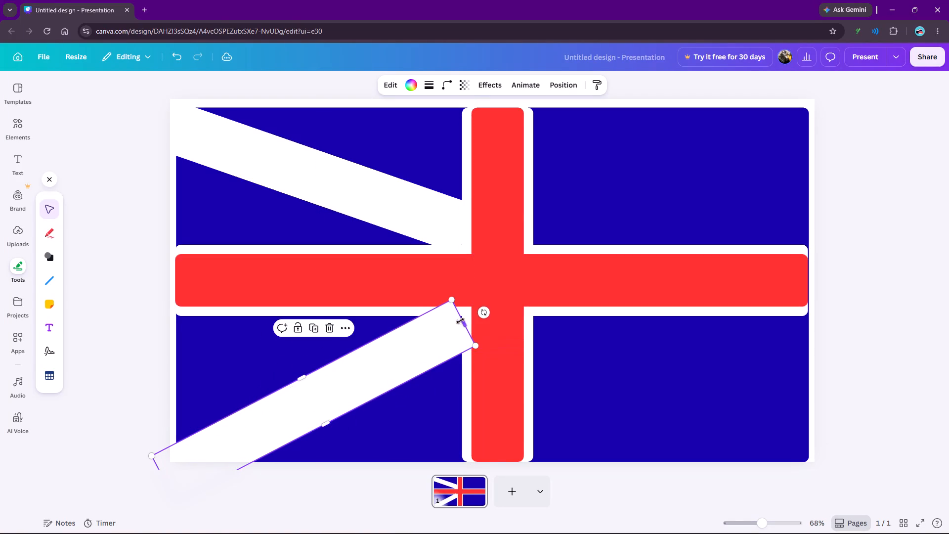
left_click_drag(388, 363, 391, 354)
Send the lower-left diagonal stripe backward so it sits behind the red cross.
right_click(421, 339)
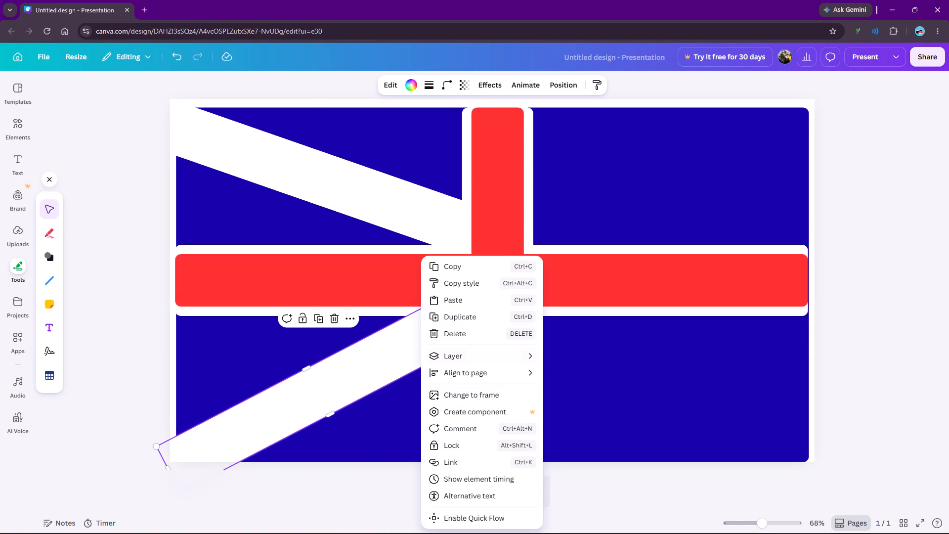
left_click(475, 353)
left_click(571, 394)
double_click(571, 394)
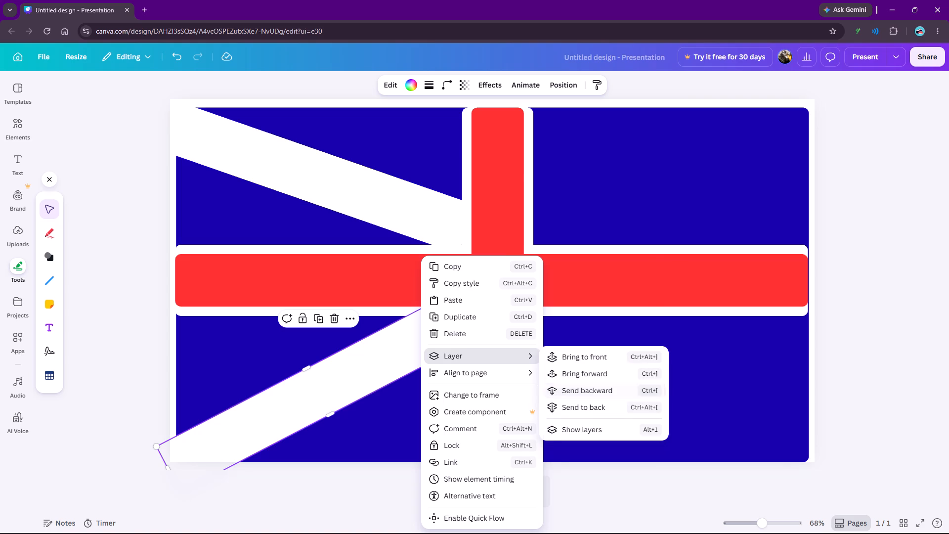
left_click(749, 402)
left_click(749, 402)
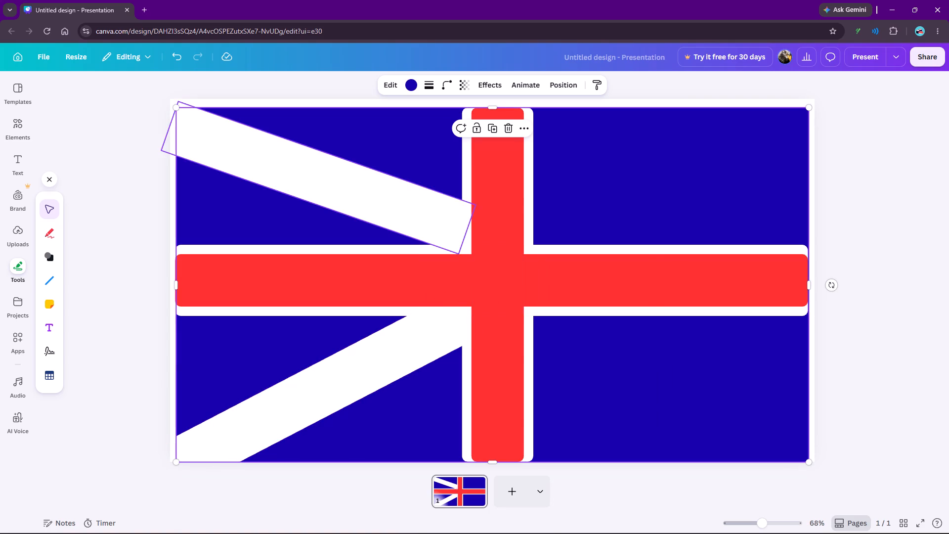
Duplicate the upper-left diagonal stripe, move the copy to the right half of the flag and rotate it to rise toward the right.
left_click(388, 197)
right_click(388, 197)
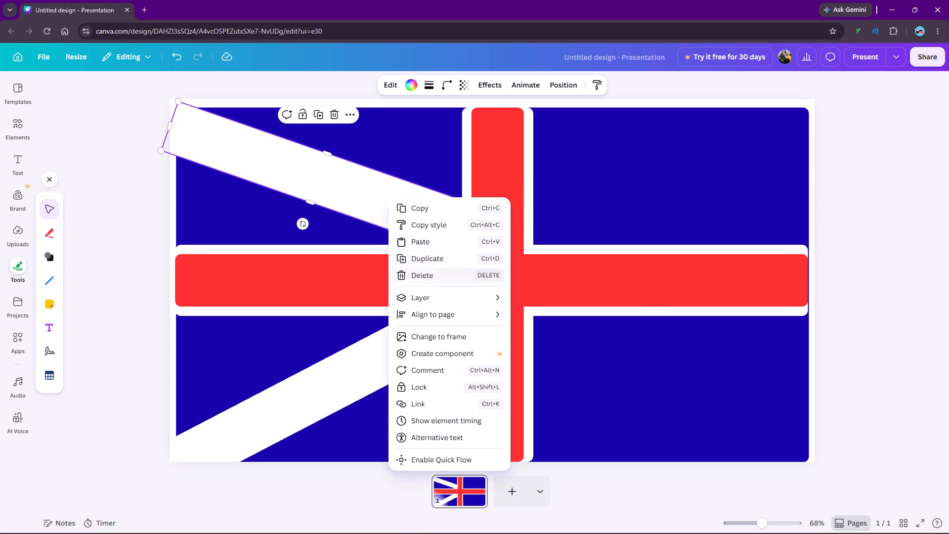
left_click(431, 259)
left_click_drag(390, 214, 611, 314)
left_click_drag(529, 333, 447, 250)
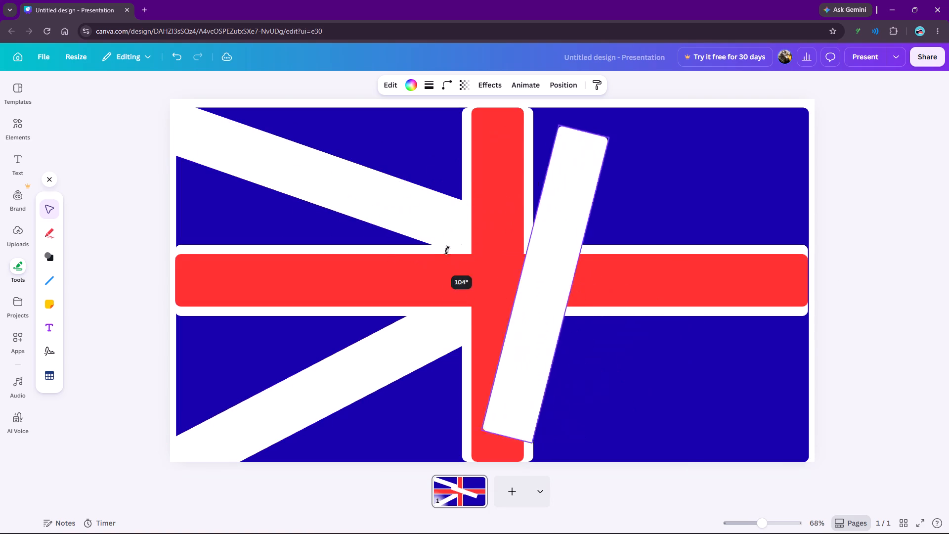
left_click_drag(447, 250, 522, 250)
Fit the new stripe between the cross and the flag's top-right corner, flattening its tilt and lengthening it to about 984 wide.
left_click_drag(521, 311, 598, 216)
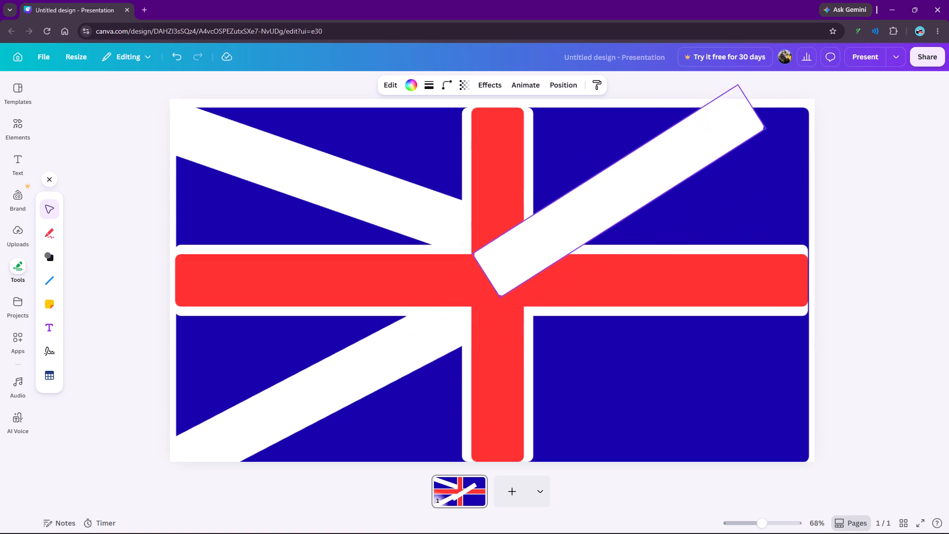
left_click_drag(598, 216, 627, 247)
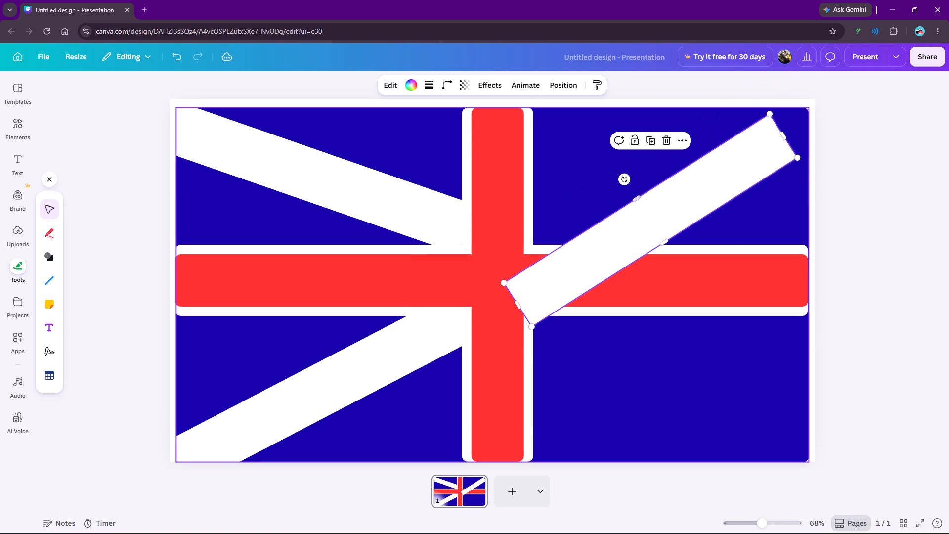
left_click_drag(625, 180, 623, 176)
left_click_drag(640, 240, 648, 206)
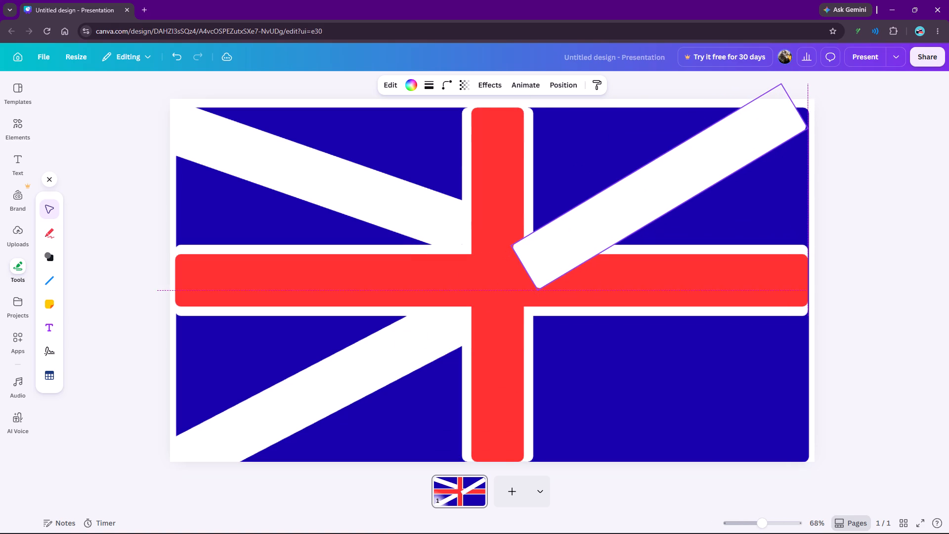
left_click_drag(648, 206, 664, 218)
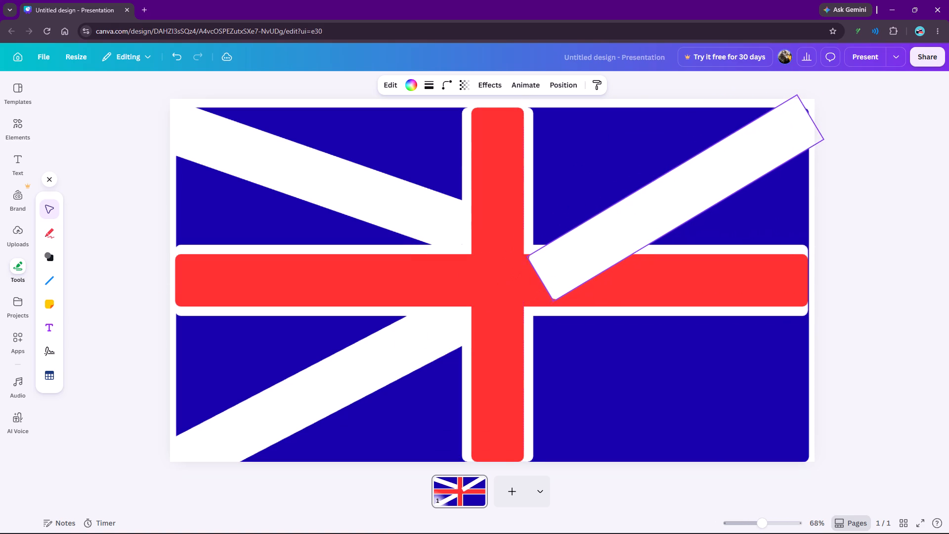
left_click_drag(664, 218, 666, 215)
left_click_drag(649, 154, 648, 146)
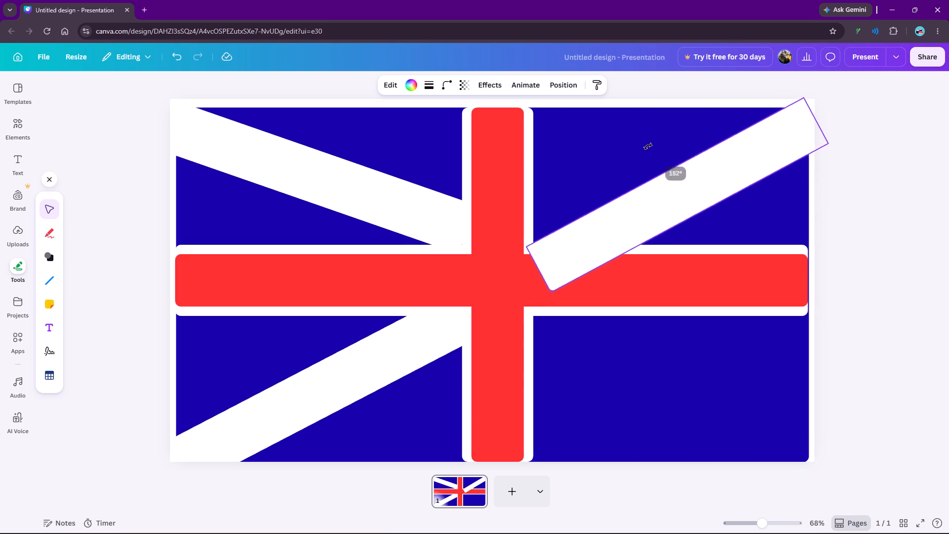
left_click_drag(648, 146, 648, 137)
left_click_drag(654, 211, 637, 202)
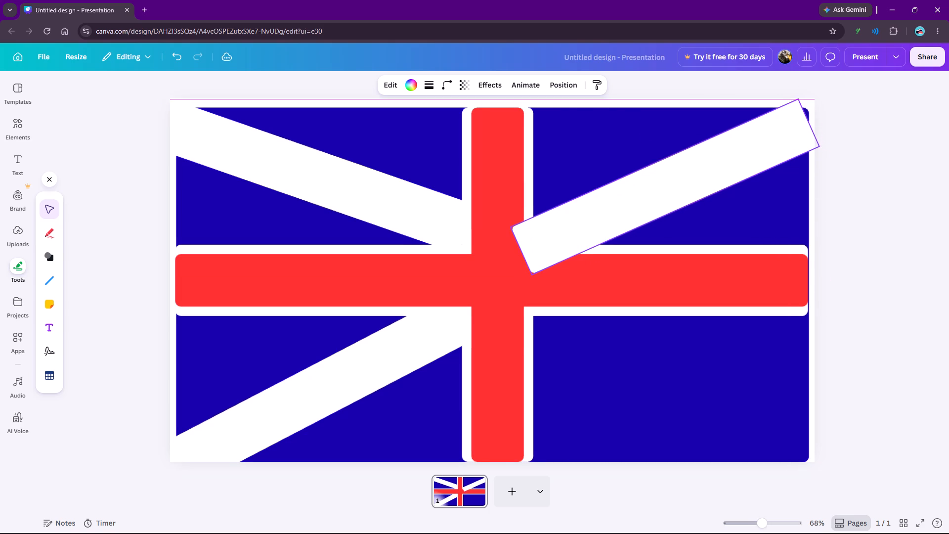
left_click_drag(637, 202, 651, 184)
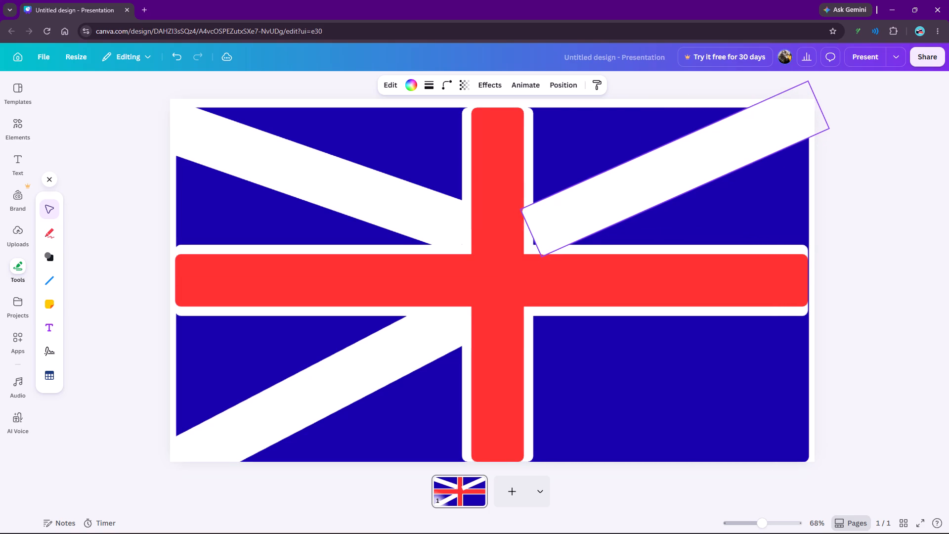
left_click_drag(651, 184, 654, 184)
left_click_drag(535, 229, 521, 237)
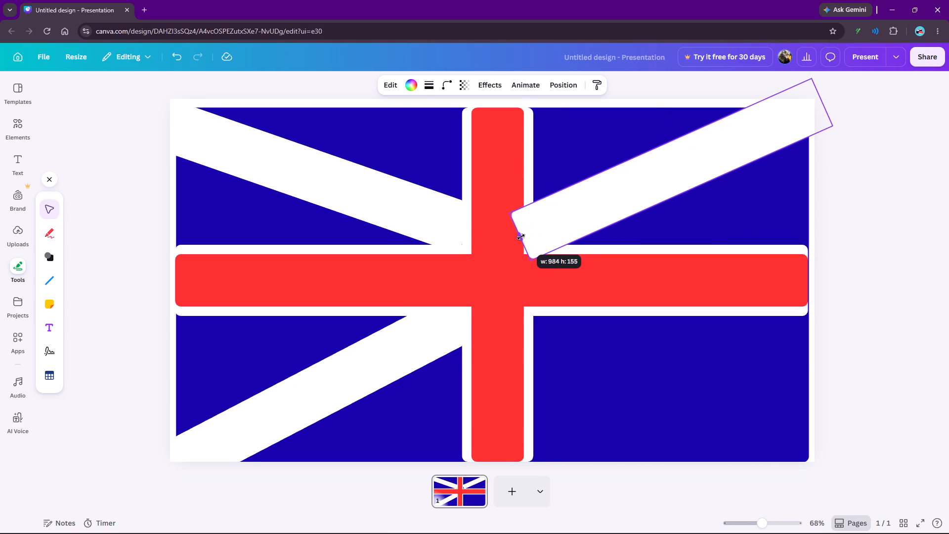
left_click_drag(521, 237, 520, 237)
Send the upper-right diagonal stripe backward so it sits behind the red cross.
left_click(729, 214)
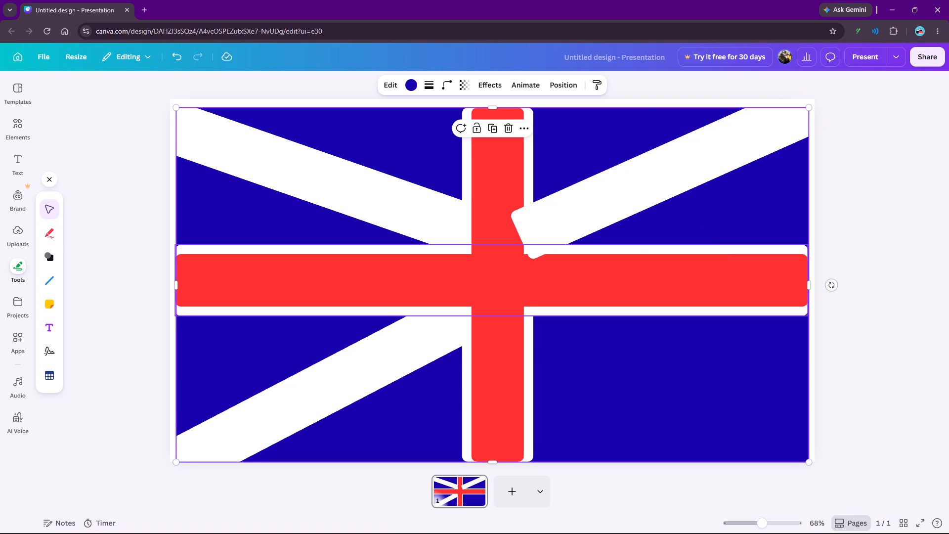
left_click(605, 193)
right_click(605, 193)
left_click(645, 286)
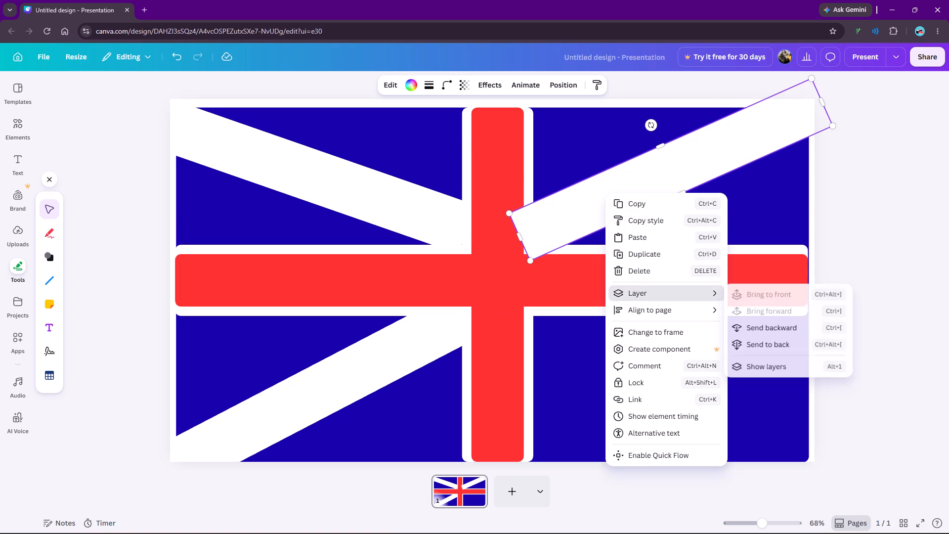
triple_click(759, 327)
left_click(759, 327)
double_click(825, 272)
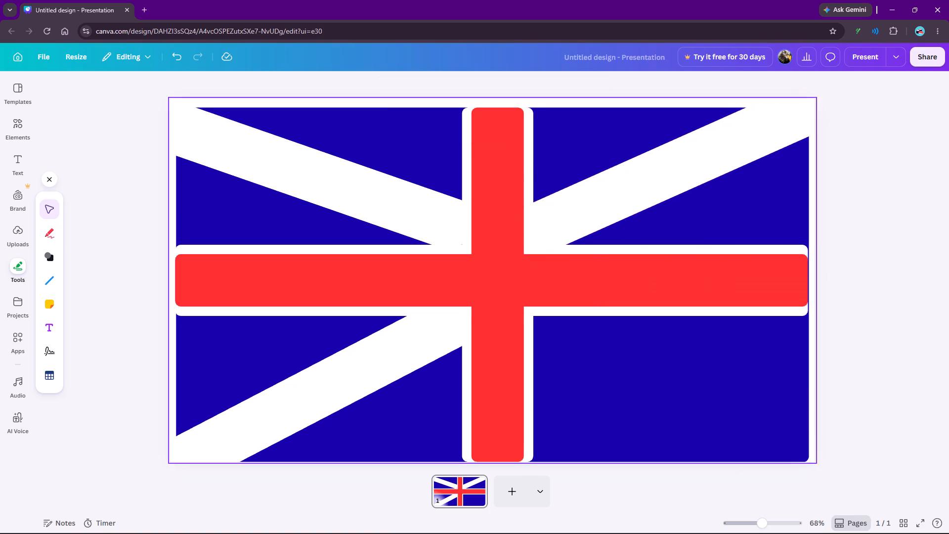
Duplicate the upper-left diagonal stripe, move the copy to the flag's lower-right quarter and rotate it to slope down more steeply.
left_click(397, 218)
right_click(397, 218)
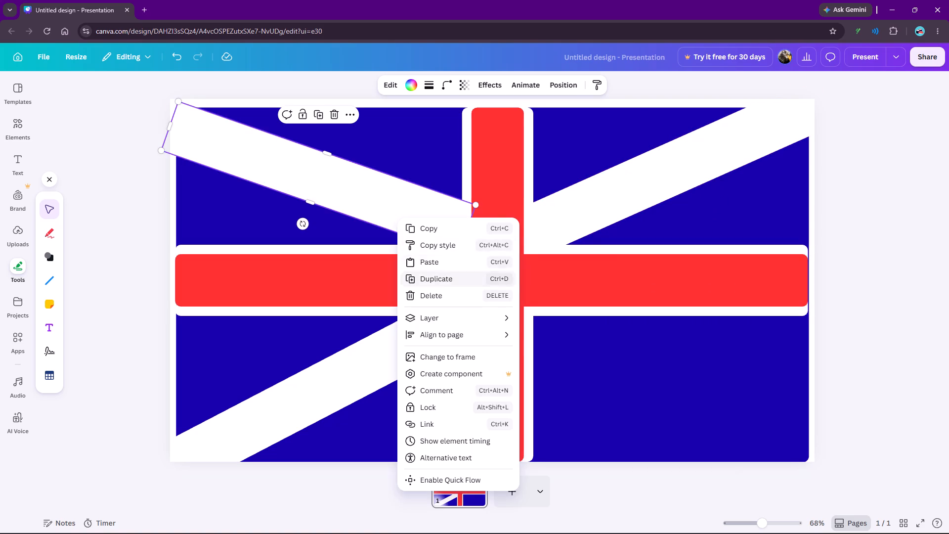
left_click(442, 278)
left_click_drag(399, 208, 719, 388)
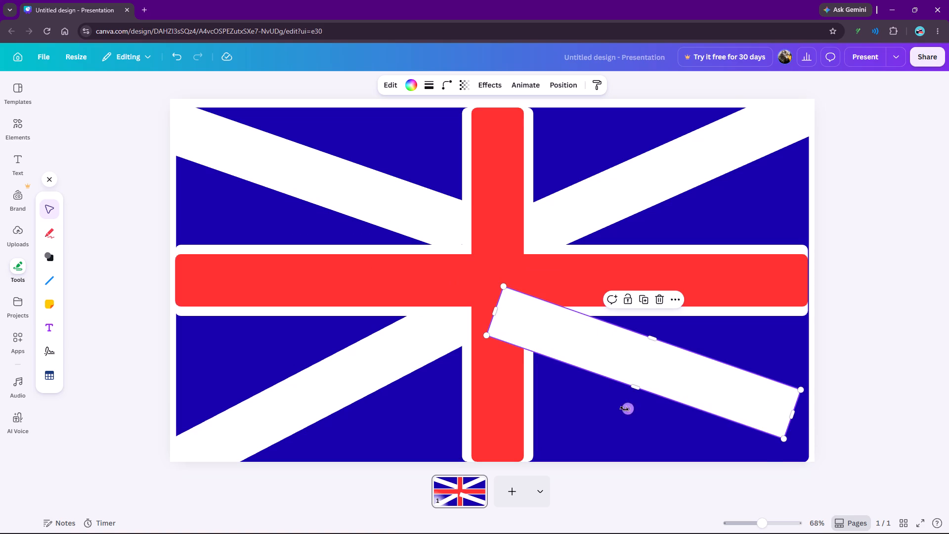
left_click_drag(624, 409, 618, 402)
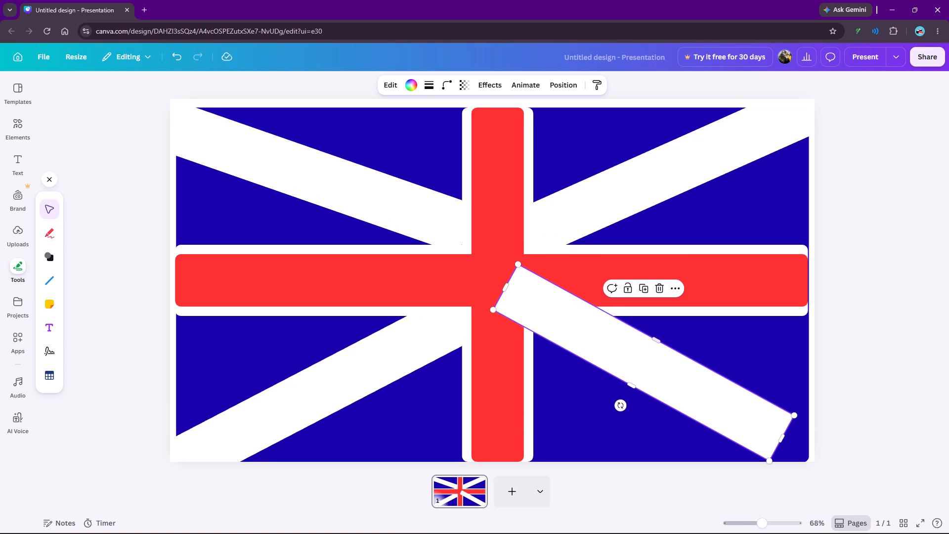
Fit the new stripe between the cross and the flag's bottom-right corner, adjusting its length and position so its inner end overlaps the cross.
left_click_drag(785, 437, 820, 452)
left_click_drag(615, 362, 626, 381)
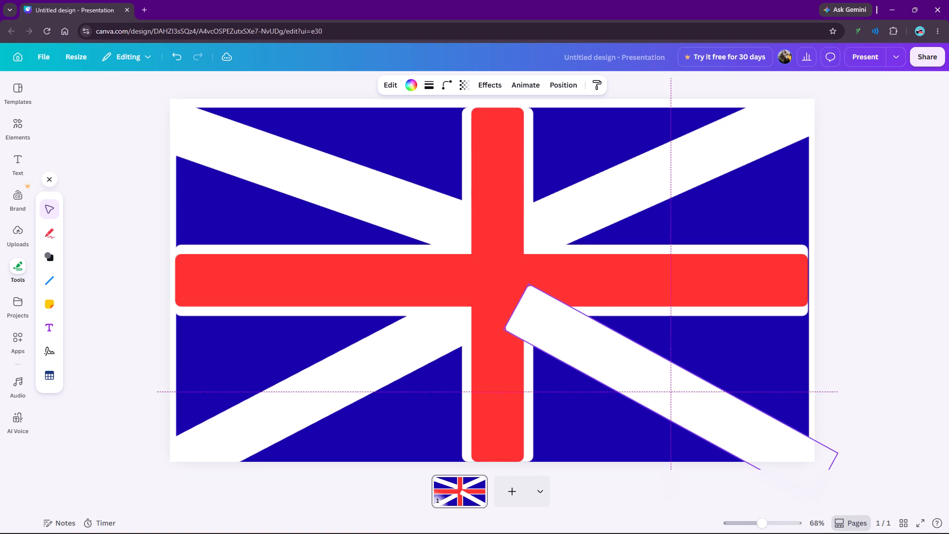
left_click_drag(626, 381, 640, 398)
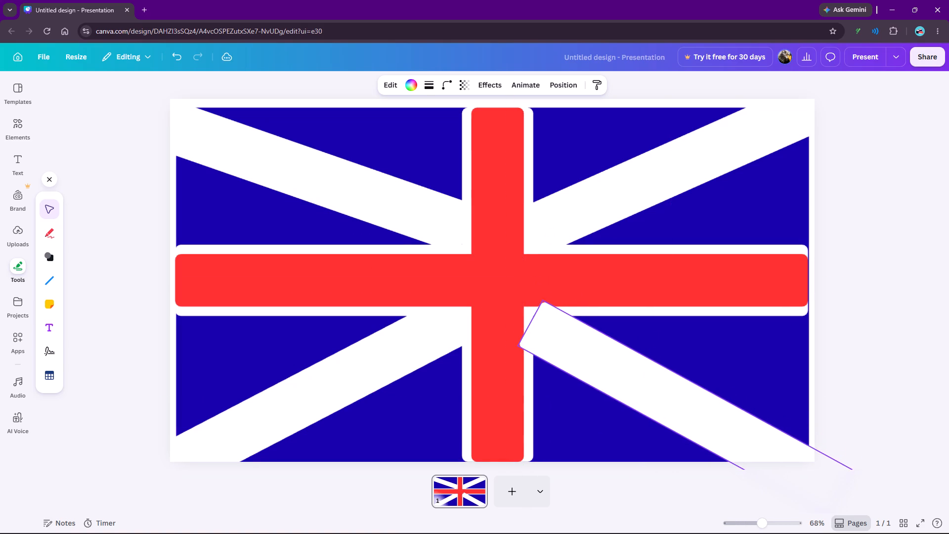
left_click_drag(640, 398, 636, 398)
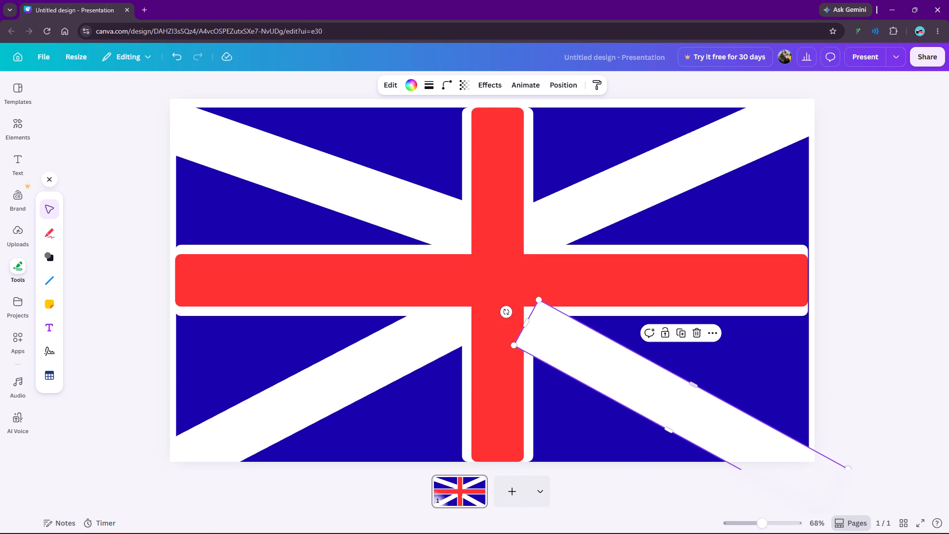
left_click_drag(527, 326, 570, 356)
left_click_drag(622, 376, 568, 346)
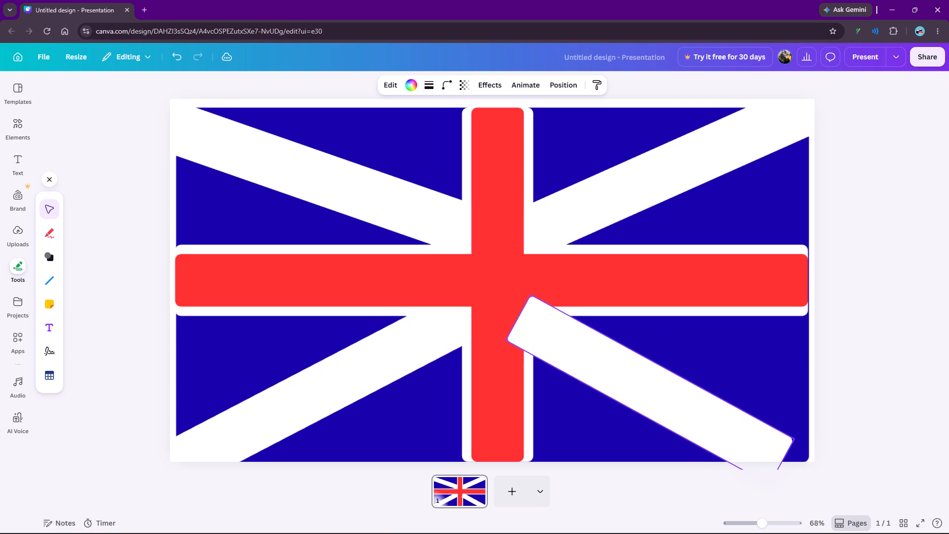
left_click_drag(568, 346, 574, 346)
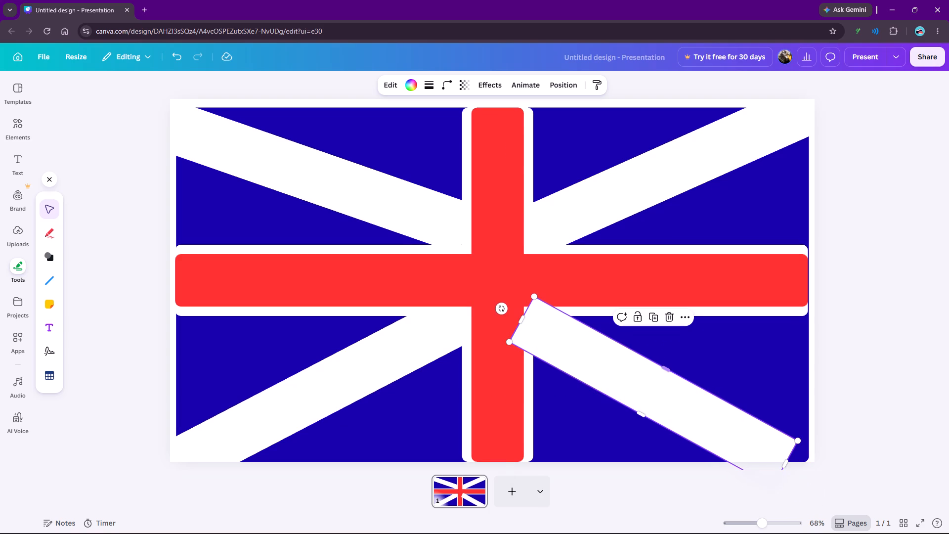
left_click_drag(764, 446, 791, 445)
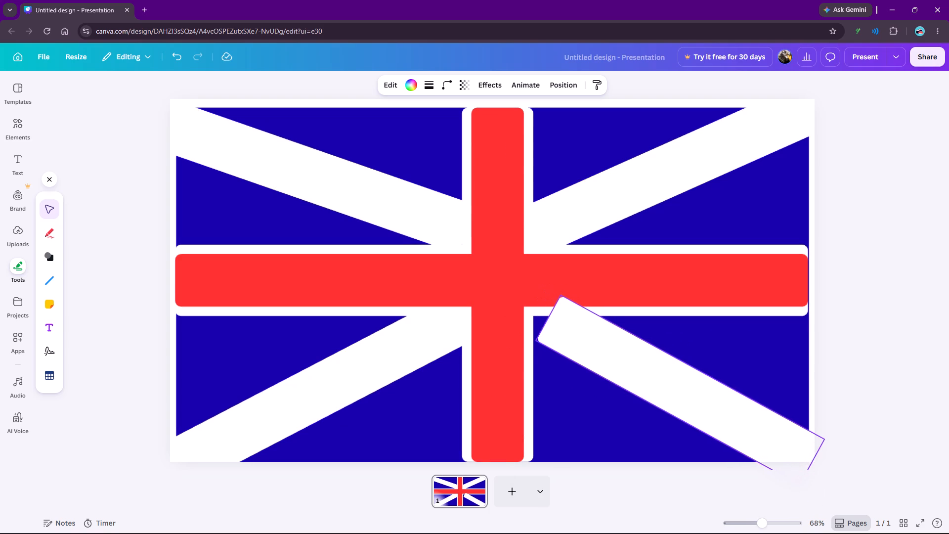
left_click_drag(791, 445, 791, 449)
left_click_drag(550, 322, 558, 327)
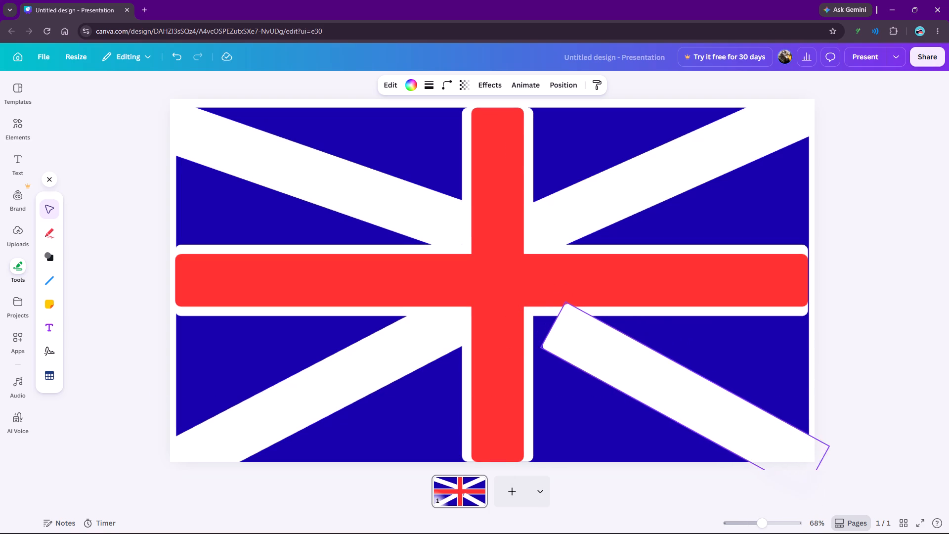
left_click_drag(558, 327, 568, 320)
left_click_drag(581, 328, 575, 335)
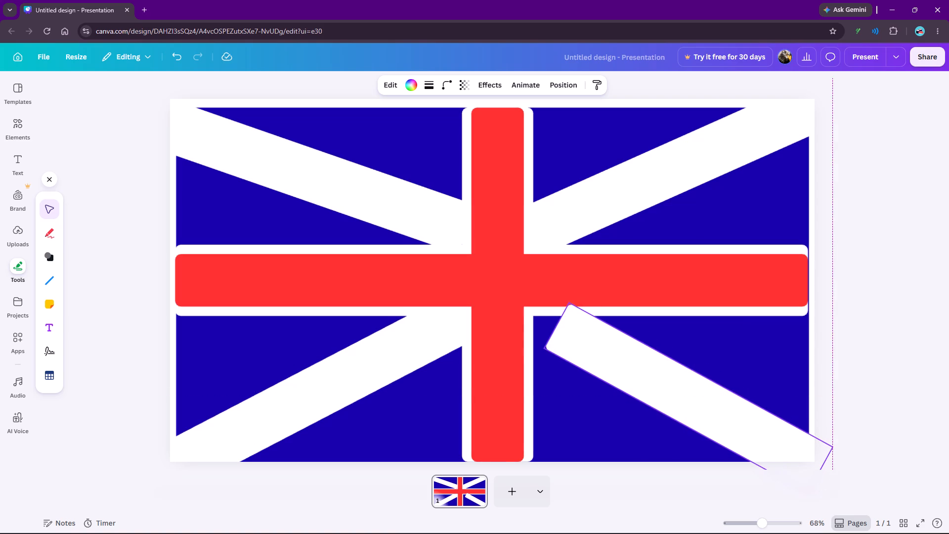
left_click_drag(575, 335, 567, 331)
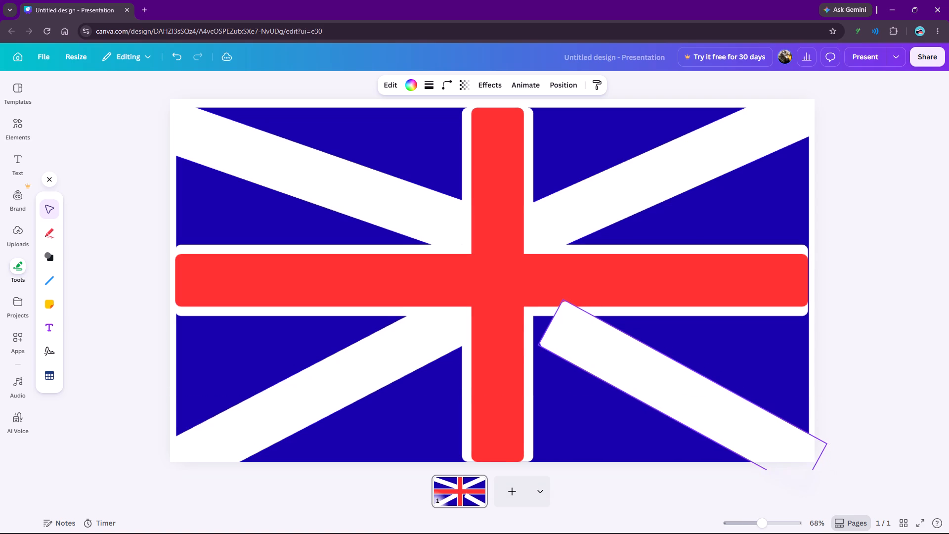
left_click_drag(567, 331, 570, 331)
left_click_drag(553, 318, 529, 314)
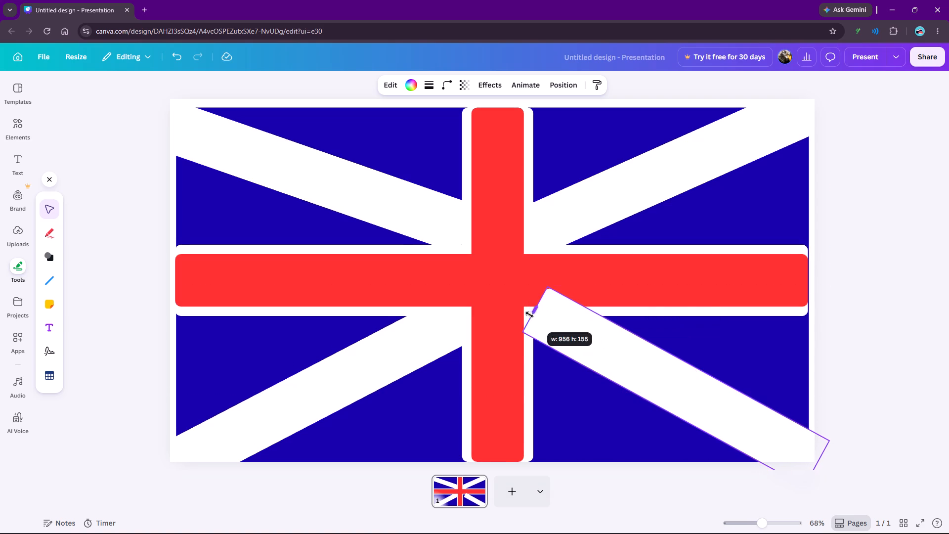
left_click_drag(529, 314, 524, 312)
Send the lower-right diagonal stripe backward so it sits behind the red cross, and deselect it.
right_click(553, 322)
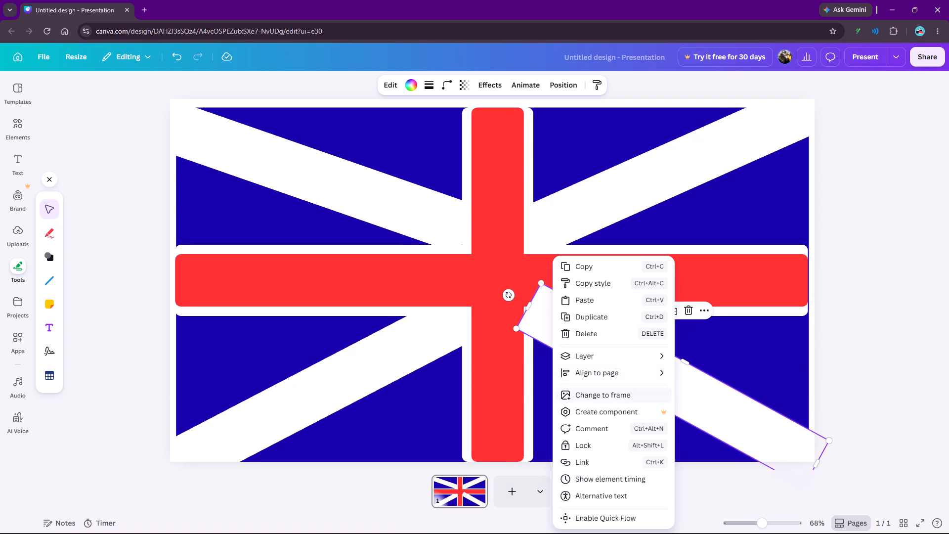
left_click(605, 356)
triple_click(700, 391)
left_click(700, 391)
left_click(945, 356)
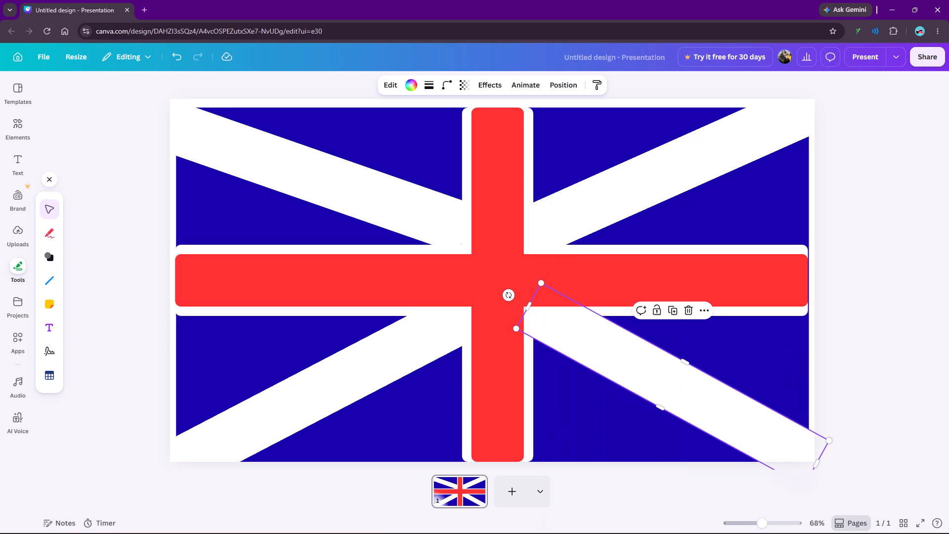
left_click(948, 356)
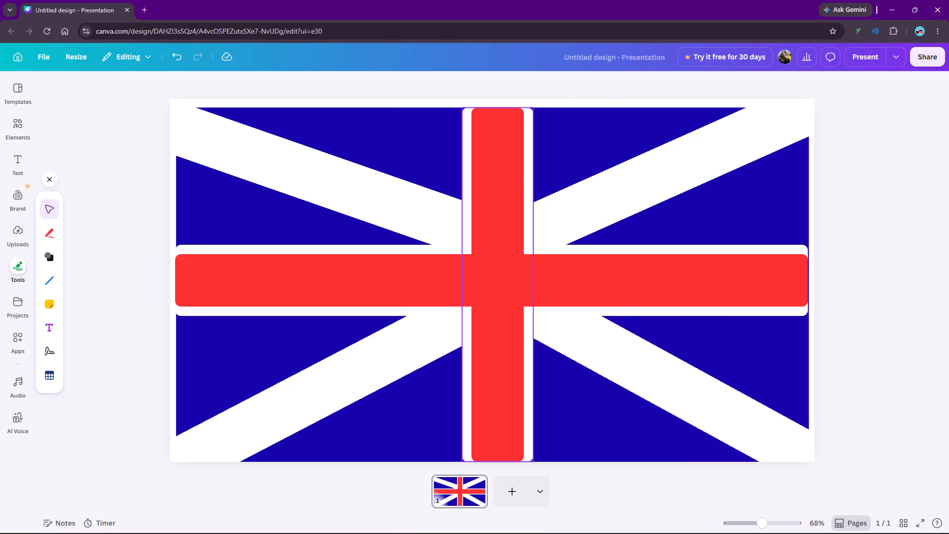
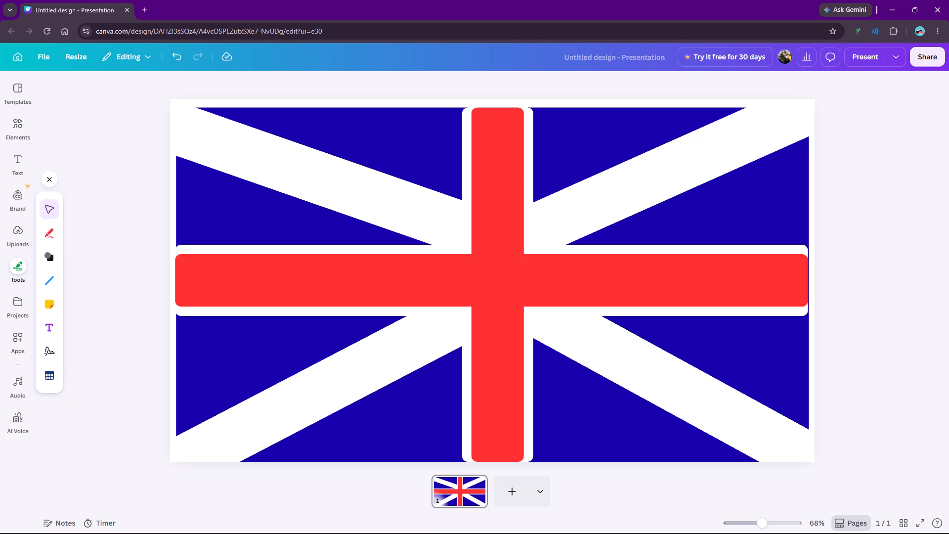
Duplicate the horizontal red bar of the cross and rotate the copy so it slopes down to the right.
left_click(298, 266)
right_click(298, 266)
left_click(342, 316)
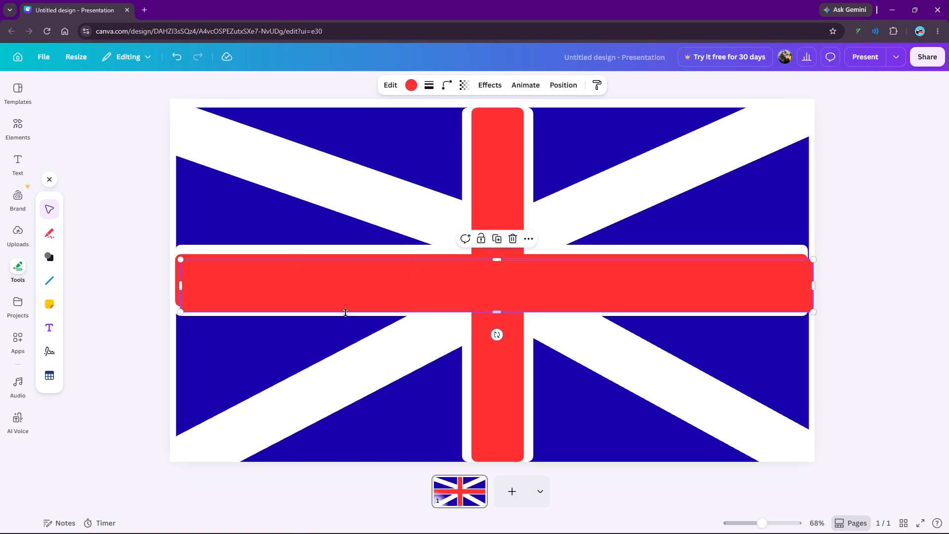
left_click_drag(399, 288, 418, 293)
left_click_drag(518, 337, 484, 342)
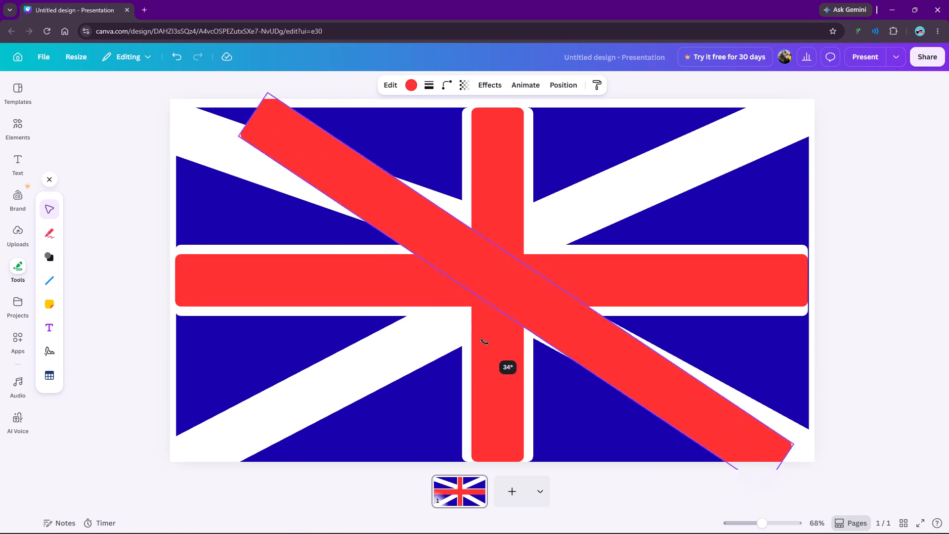
left_click_drag(484, 342, 493, 344)
Narrow and shorten the rotated red bar, and move it onto the flag's upper-left white diagonal.
left_click_drag(526, 263, 524, 272)
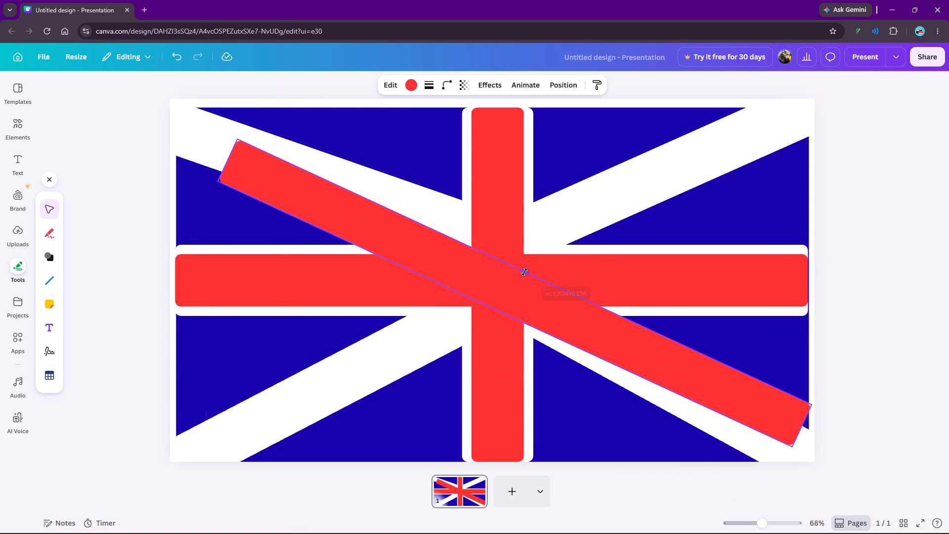
left_click_drag(524, 272, 523, 273)
left_click_drag(797, 424, 794, 420)
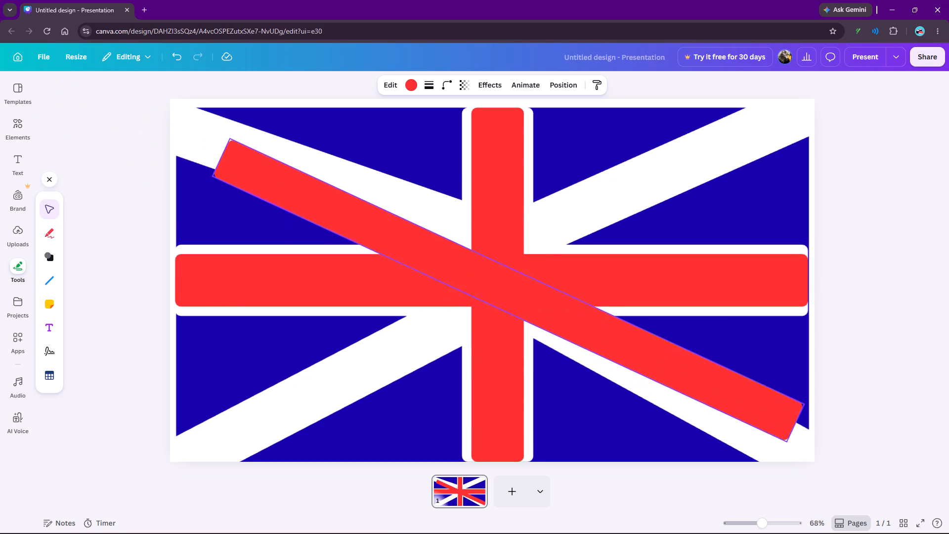
left_click_drag(794, 420, 786, 418)
left_click_drag(216, 159, 569, 339)
left_click_drag(621, 356, 610, 351)
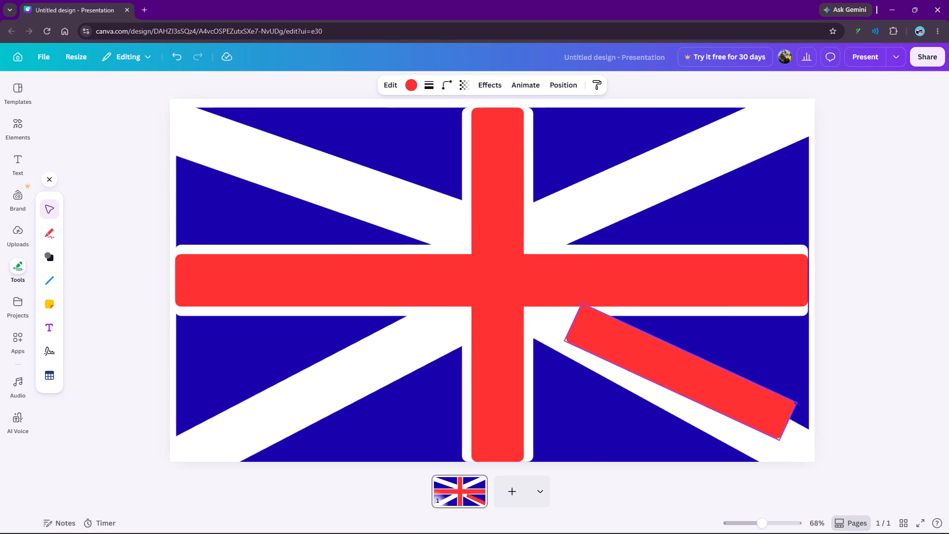
left_click_drag(610, 351, 233, 166)
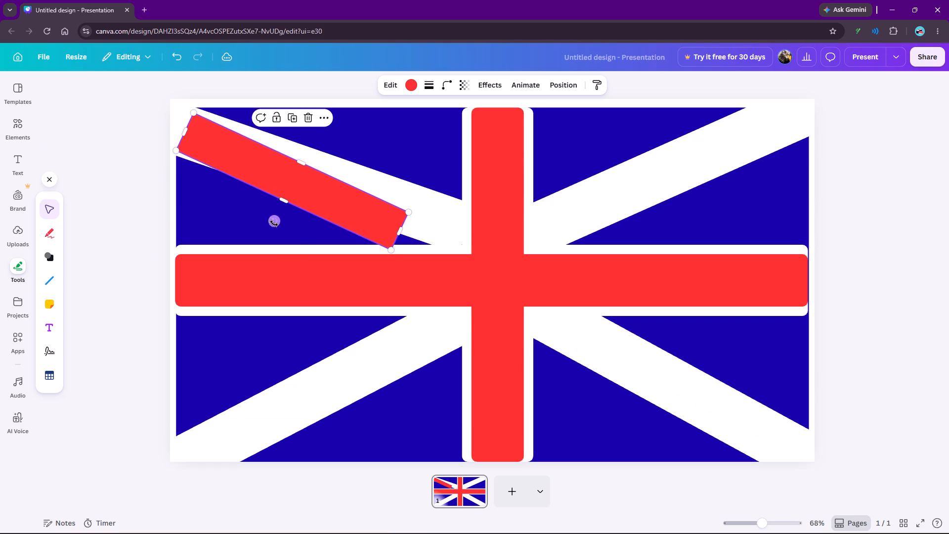
Rotate the red stripe to match the upper-left white diagonal and thin it to a height of 75 along the diagonal's lower edge.
left_click(274, 223)
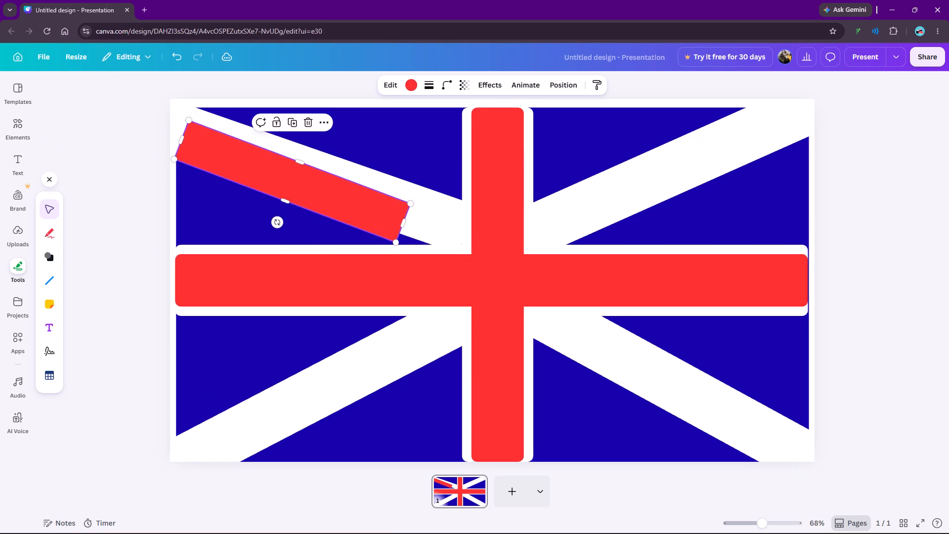
left_click_drag(289, 188, 290, 176)
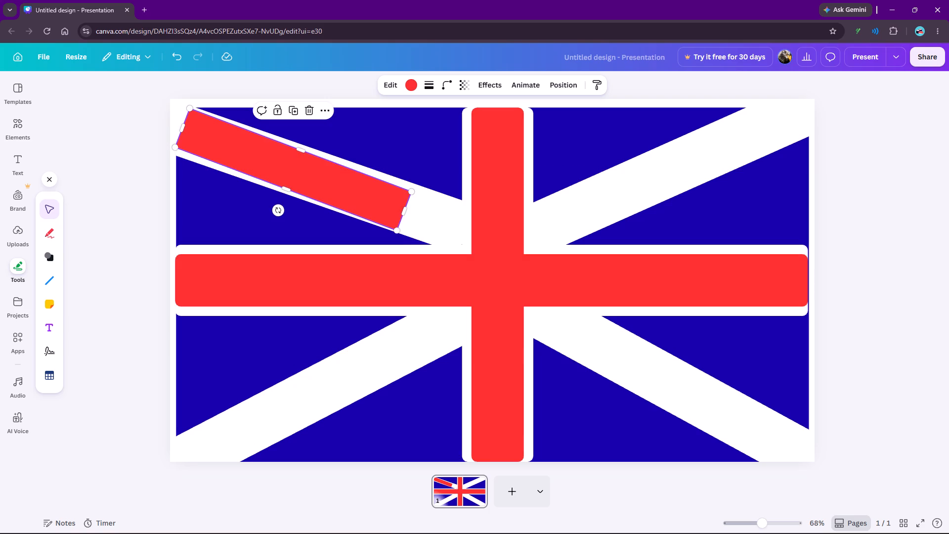
left_click_drag(300, 147, 296, 163)
left_click(271, 208)
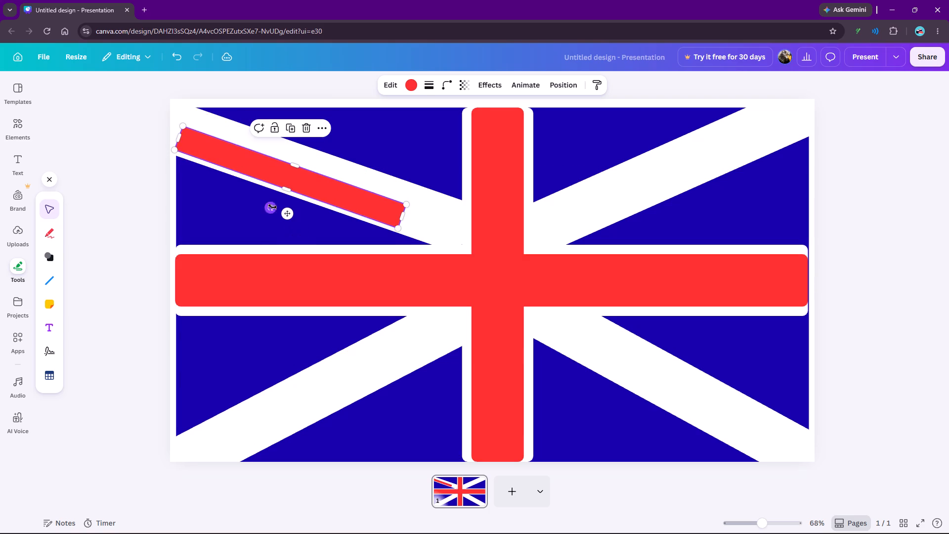
left_click(286, 176)
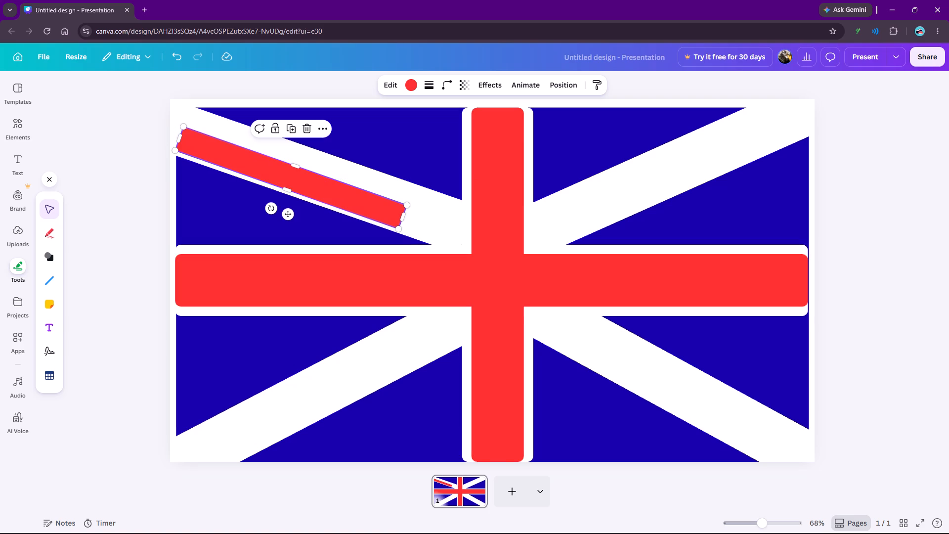
Lengthen the upper-left red stripe to about 820, from the flag's left edge to near the cross, and deselect it.
left_click_drag(404, 214, 445, 241)
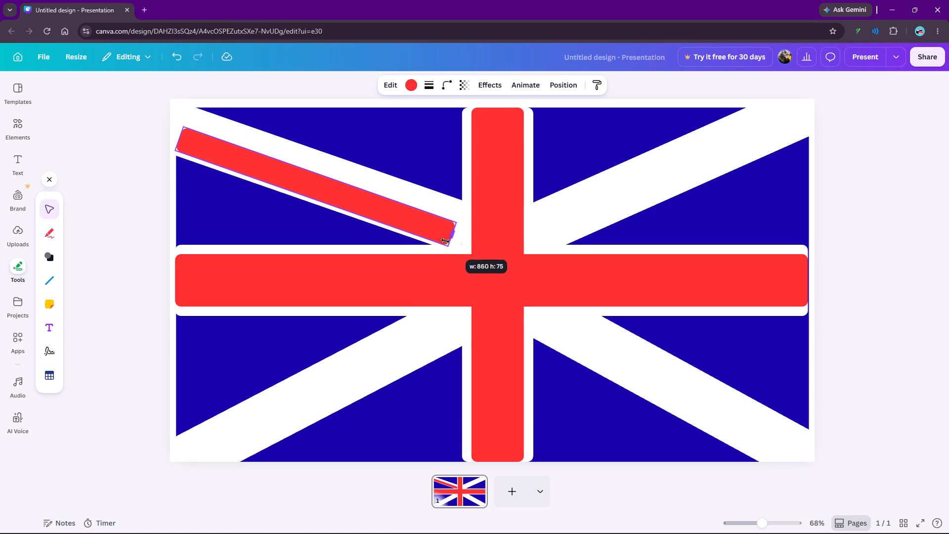
left_click_drag(445, 241, 435, 239)
left_click(411, 160)
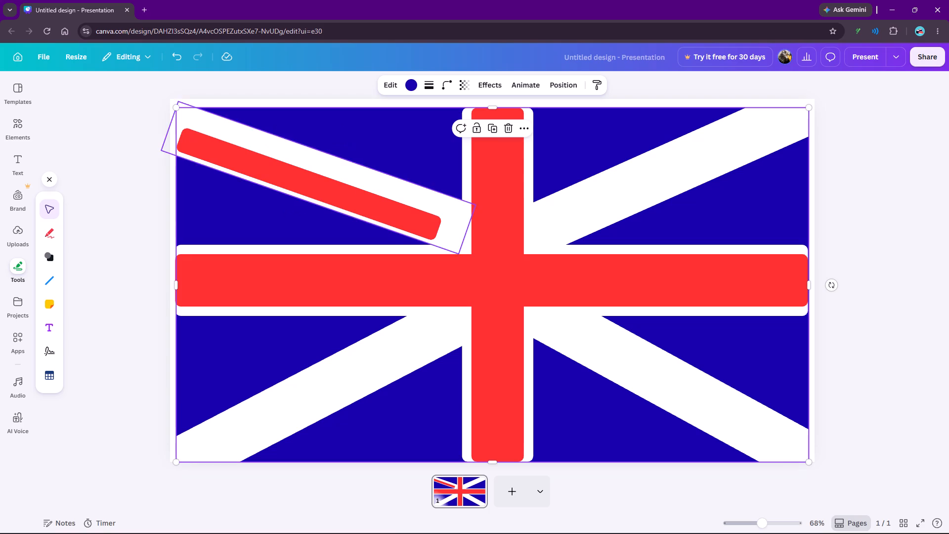
left_click(210, 148)
left_click_drag(178, 136, 176, 135)
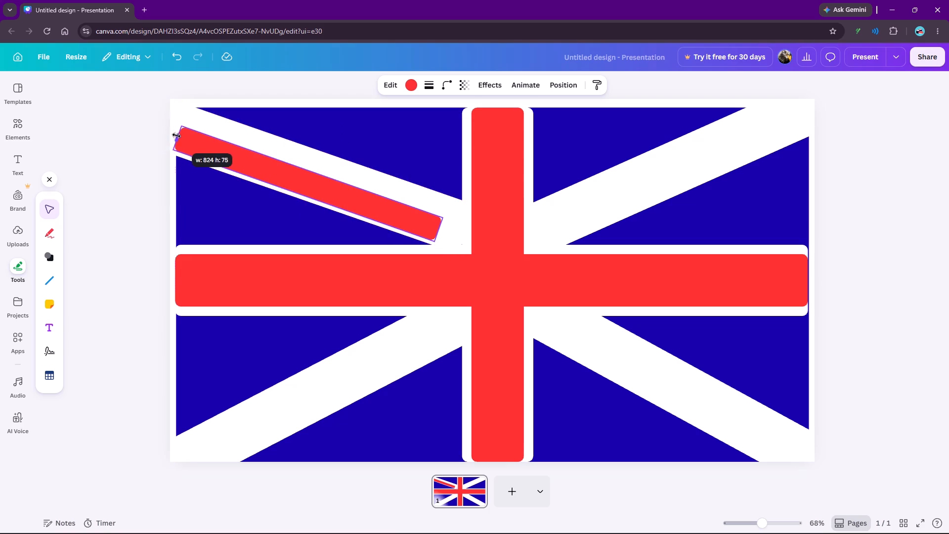
left_click_drag(176, 135, 177, 135)
left_click_drag(177, 135, 173, 135)
left_click(152, 131)
left_click(194, 150)
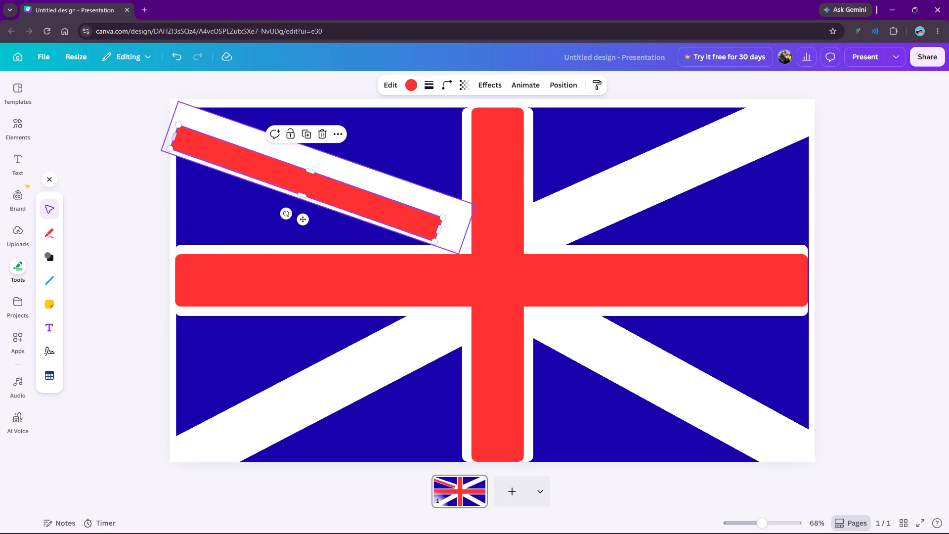
left_click_drag(173, 135, 182, 140)
left_click(159, 140)
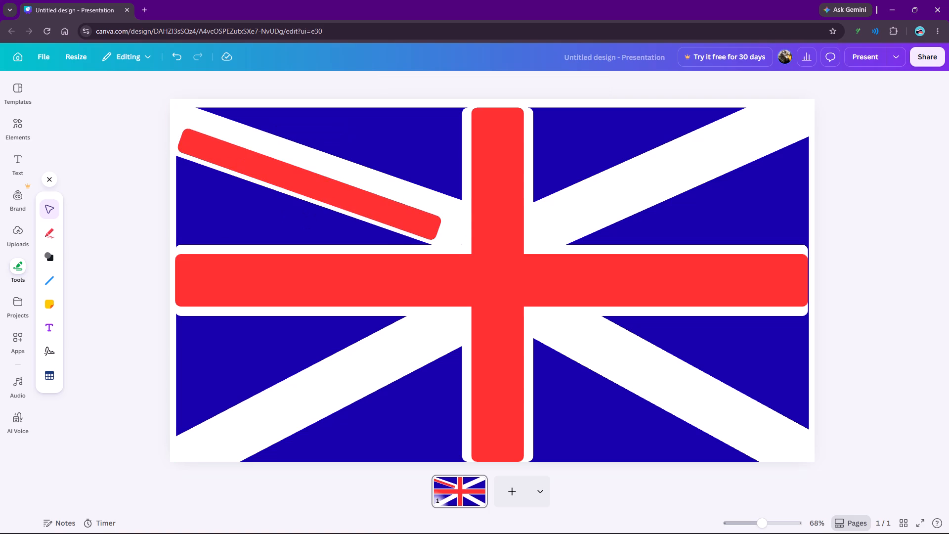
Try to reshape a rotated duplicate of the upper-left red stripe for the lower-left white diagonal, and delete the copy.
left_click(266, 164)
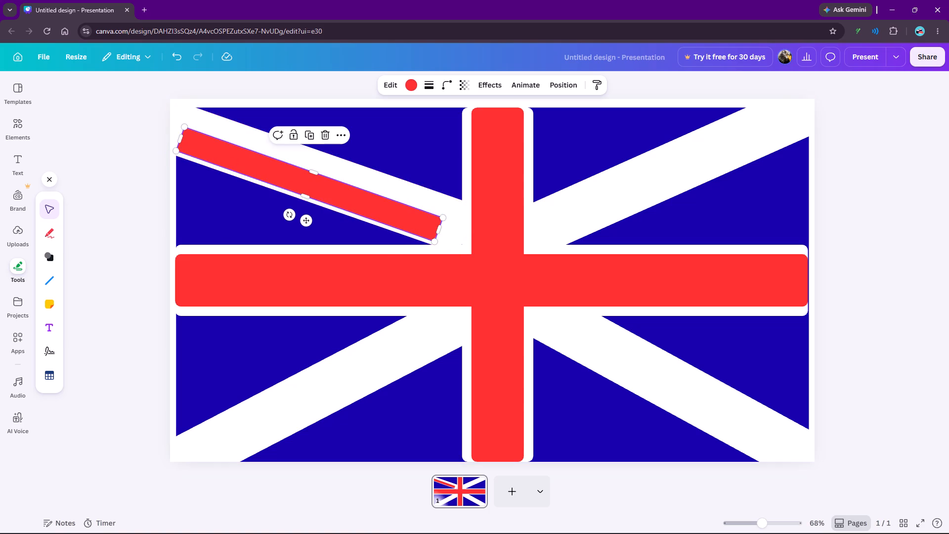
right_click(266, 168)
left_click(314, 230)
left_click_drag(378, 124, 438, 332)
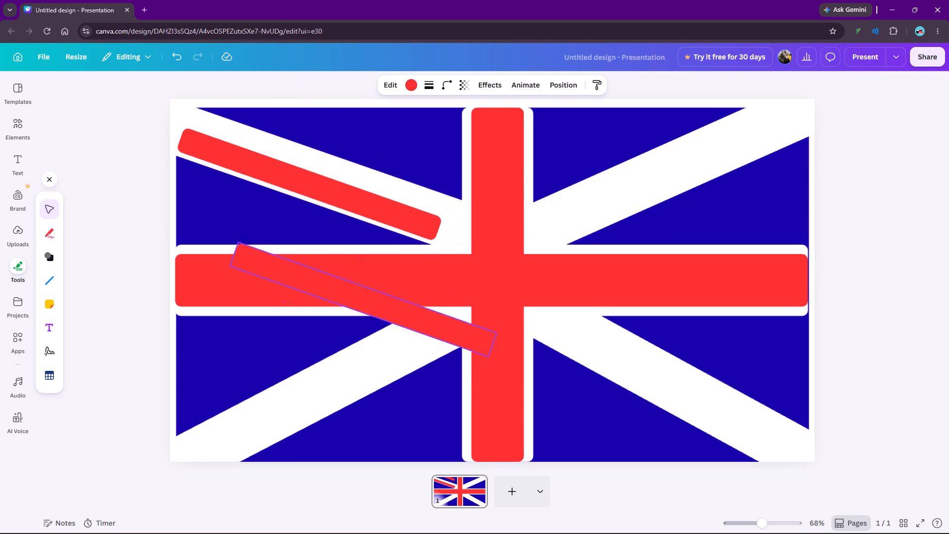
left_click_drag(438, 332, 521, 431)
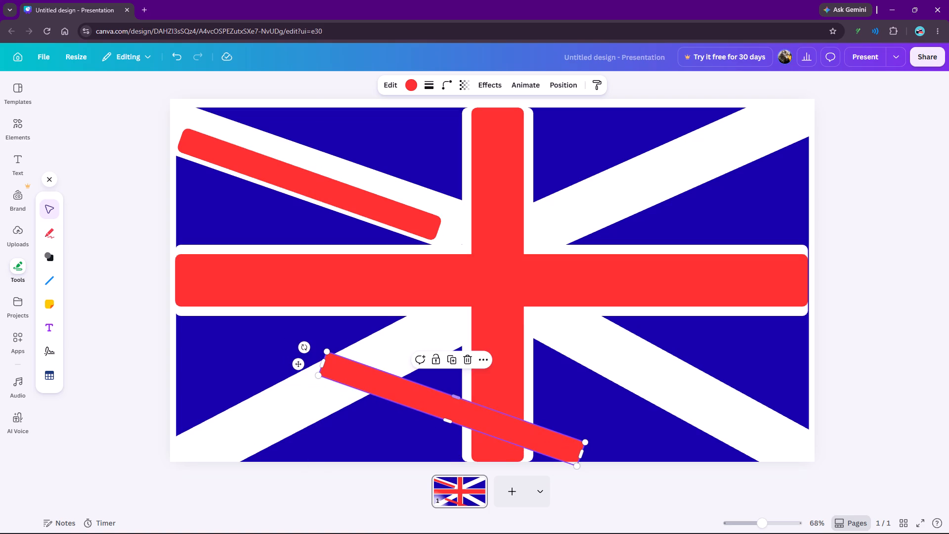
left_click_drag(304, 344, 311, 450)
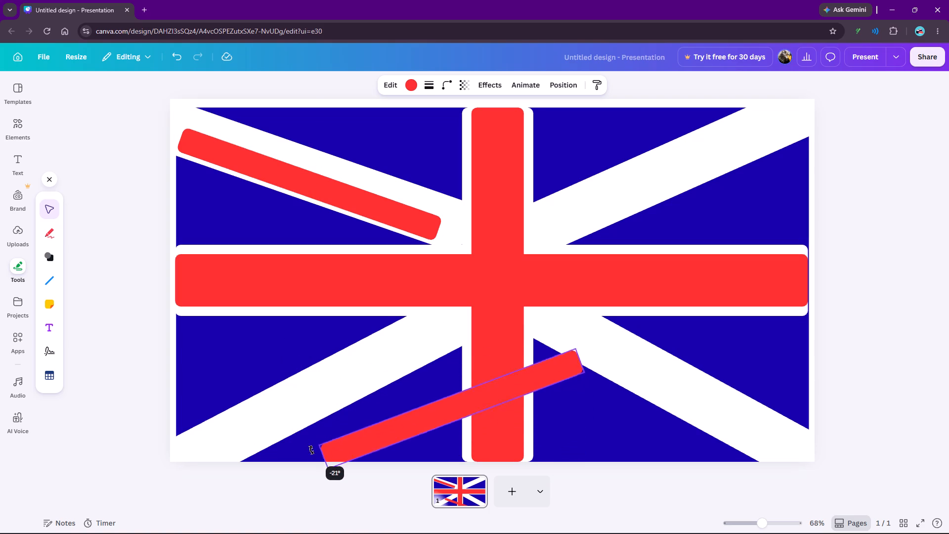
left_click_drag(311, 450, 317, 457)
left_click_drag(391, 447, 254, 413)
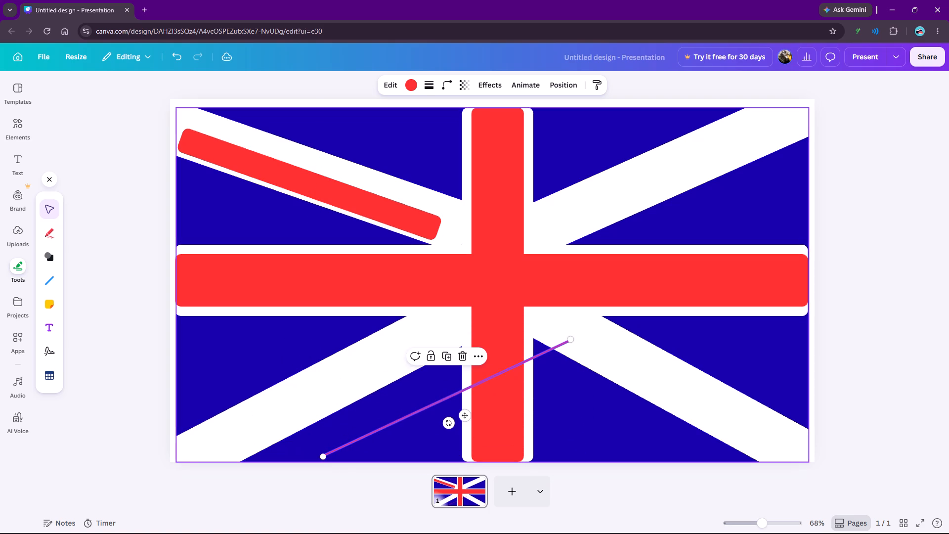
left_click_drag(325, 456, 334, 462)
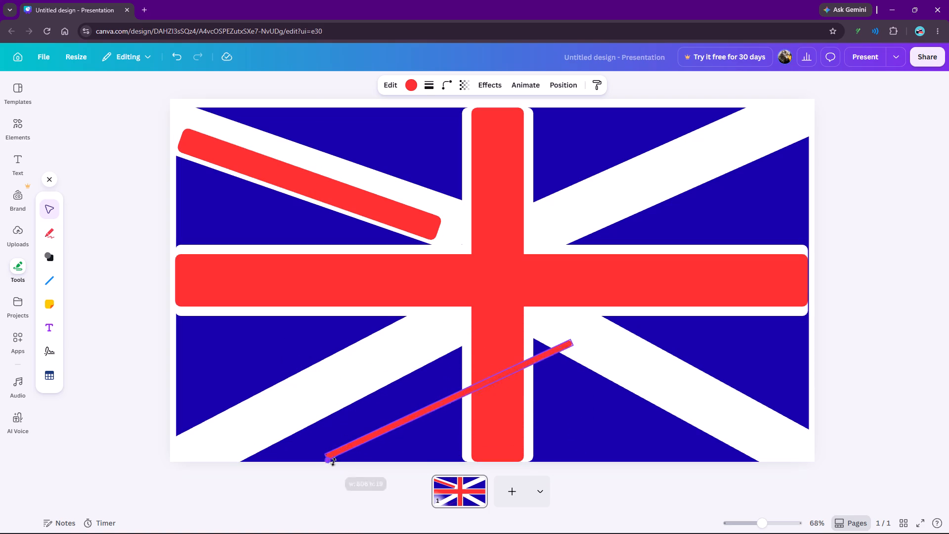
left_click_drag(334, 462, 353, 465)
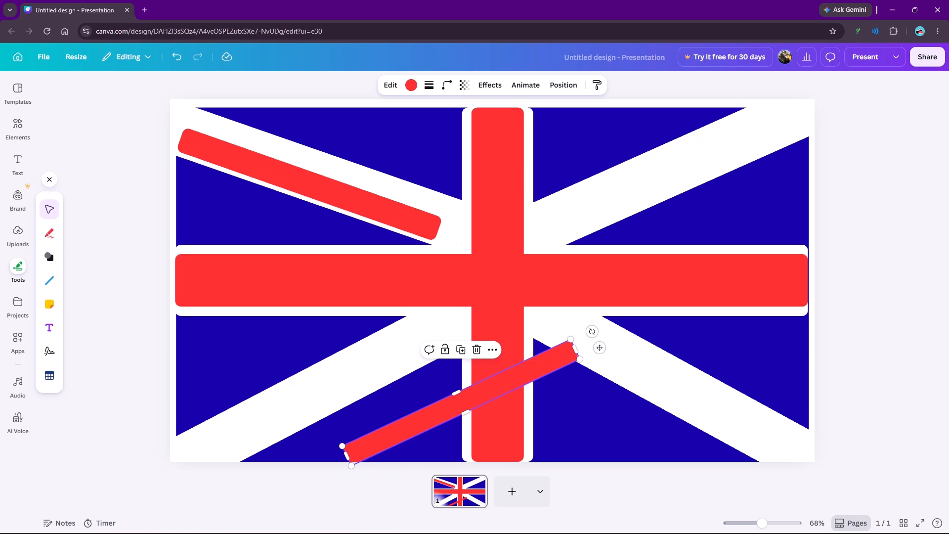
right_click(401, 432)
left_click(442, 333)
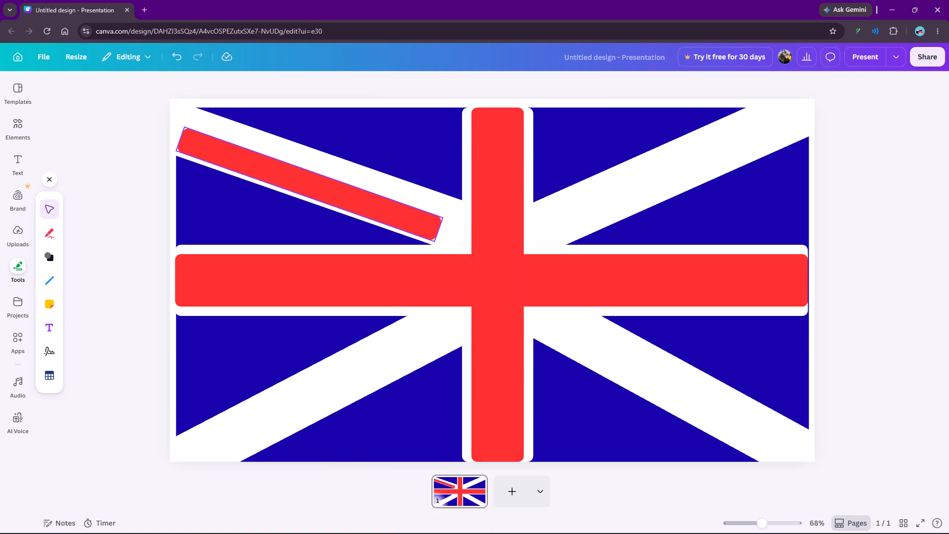
Duplicate the upper-left red stripe, move the copy toward the flag's lower-left quarter and rotate it to about -29°.
left_click(369, 208)
right_click(369, 208)
left_click(404, 270)
left_click_drag(340, 198, 384, 279)
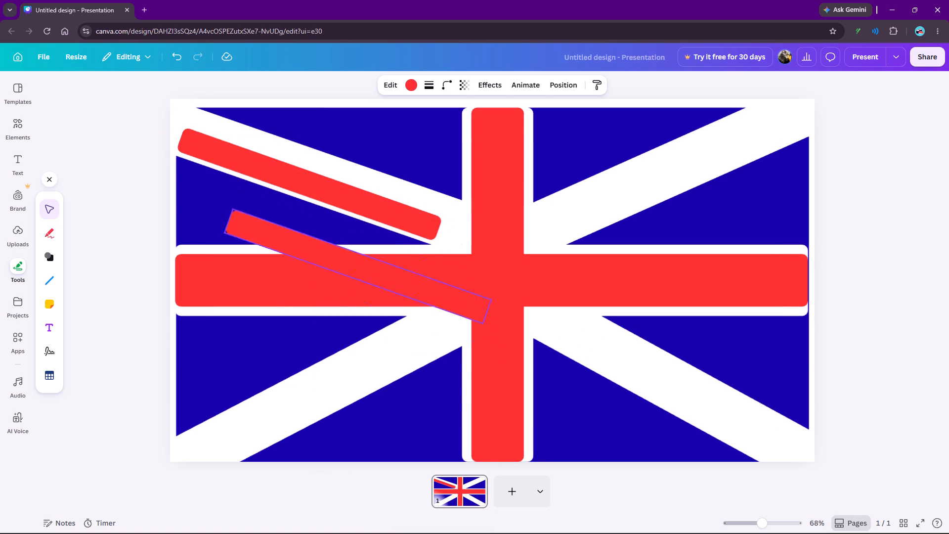
left_click_drag(384, 279, 399, 364)
left_click_drag(352, 388, 404, 432)
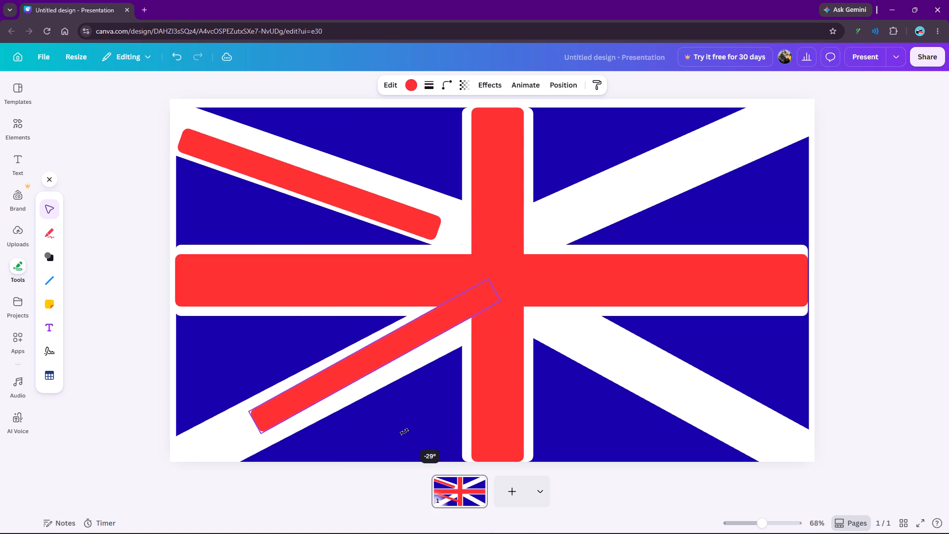
left_click_drag(404, 432, 403, 431)
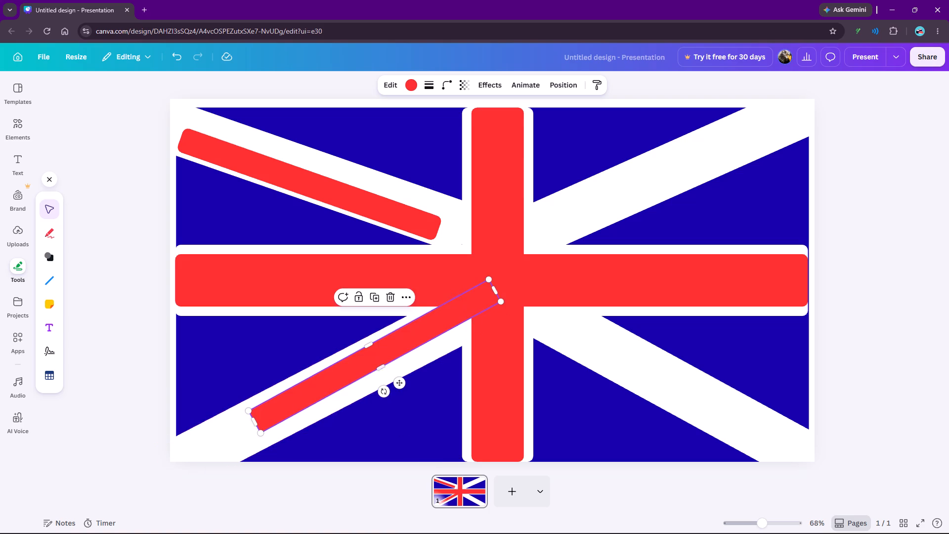
Fit the red copy inside the lower-left white diagonal at about -27° and lengthen it to about 899, from the flag's corner to near the cross.
left_click_drag(372, 359, 317, 400)
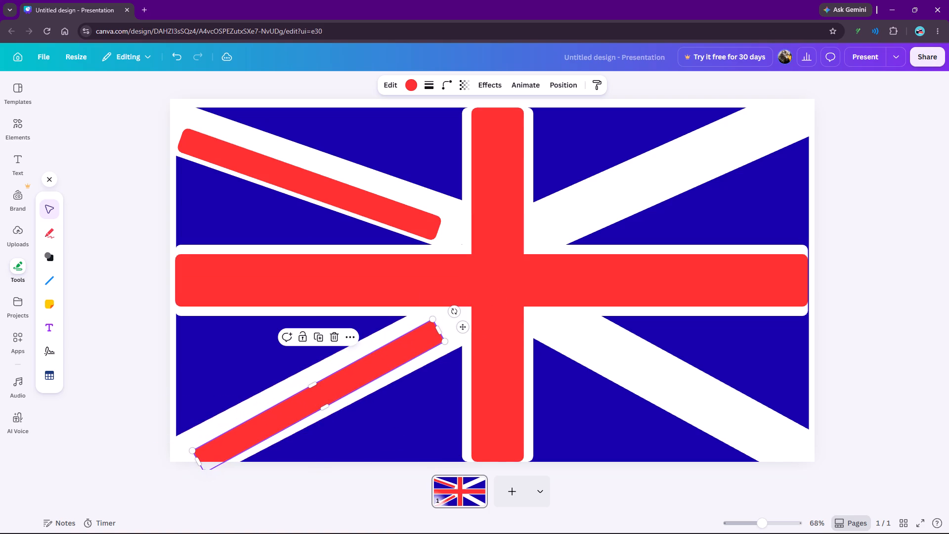
left_click_drag(454, 311, 456, 314)
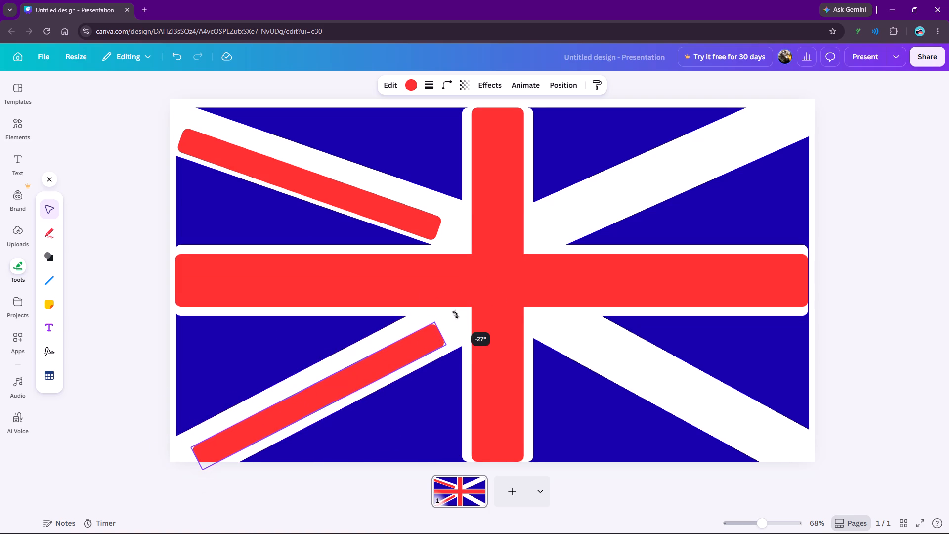
left_click_drag(456, 314, 455, 316)
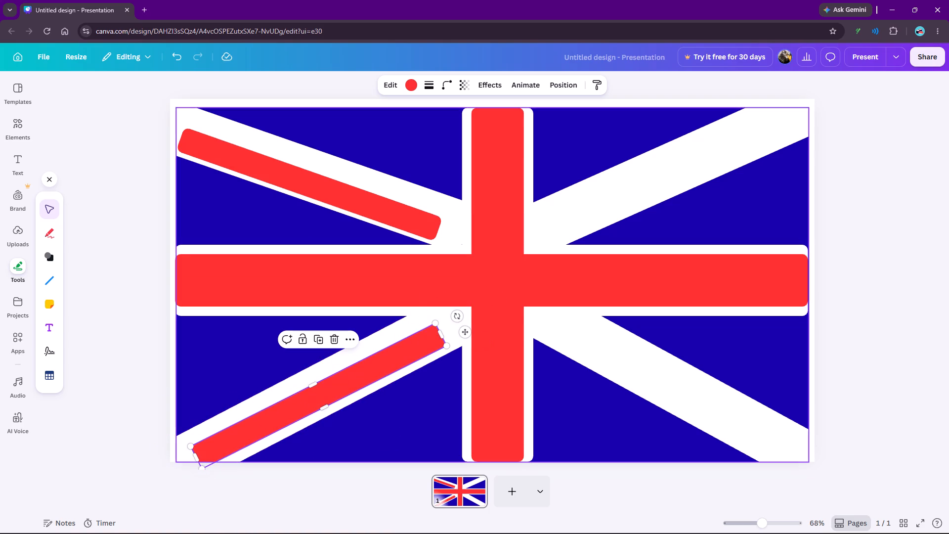
left_click_drag(198, 458, 186, 466)
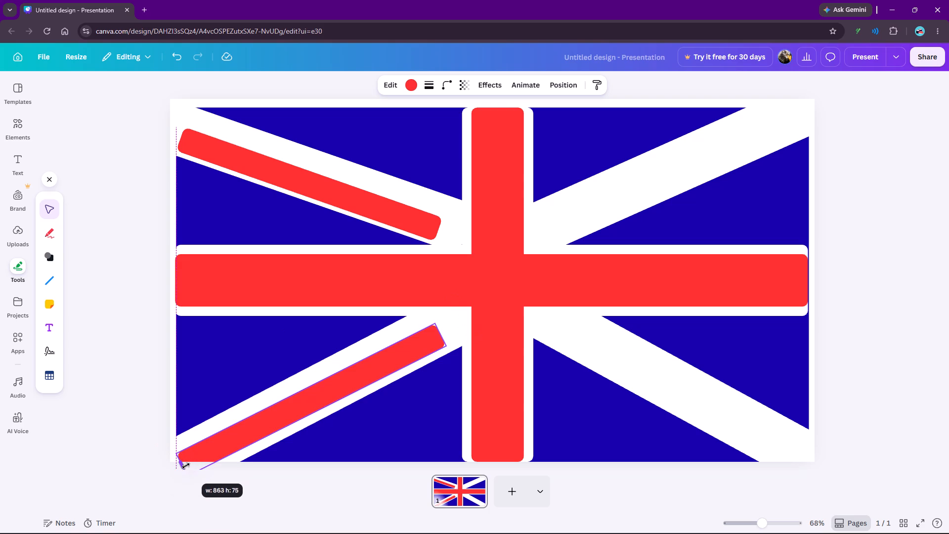
left_click_drag(186, 466, 184, 468)
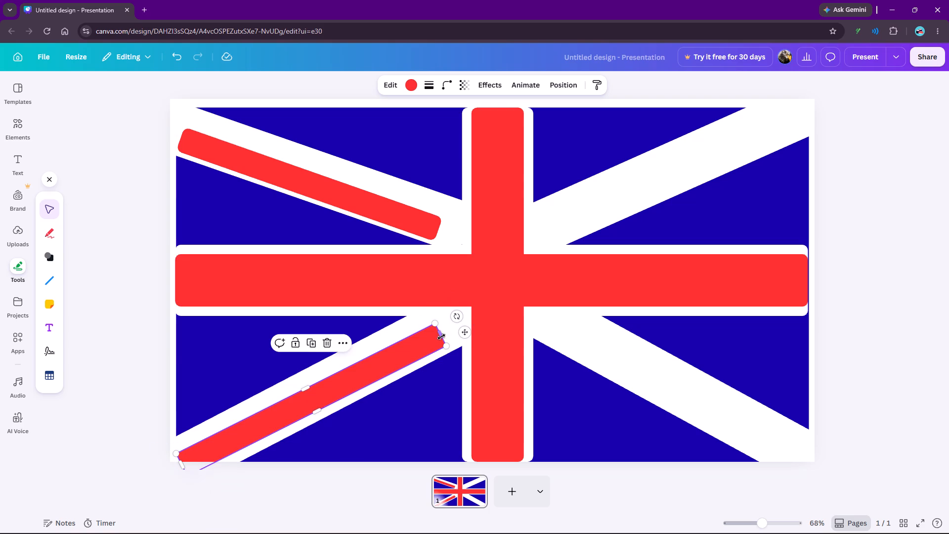
left_click_drag(441, 337, 454, 333)
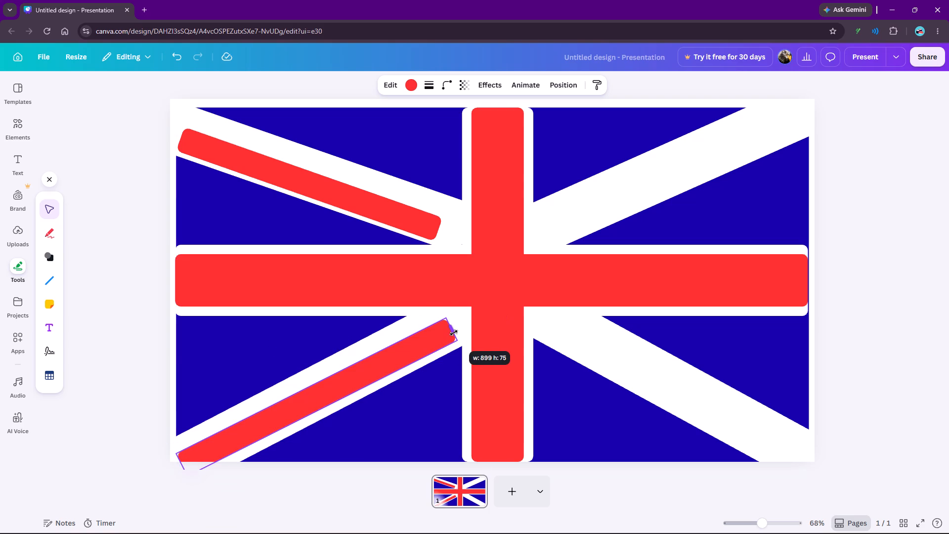
left_click_drag(454, 333, 453, 333)
left_click(574, 338)
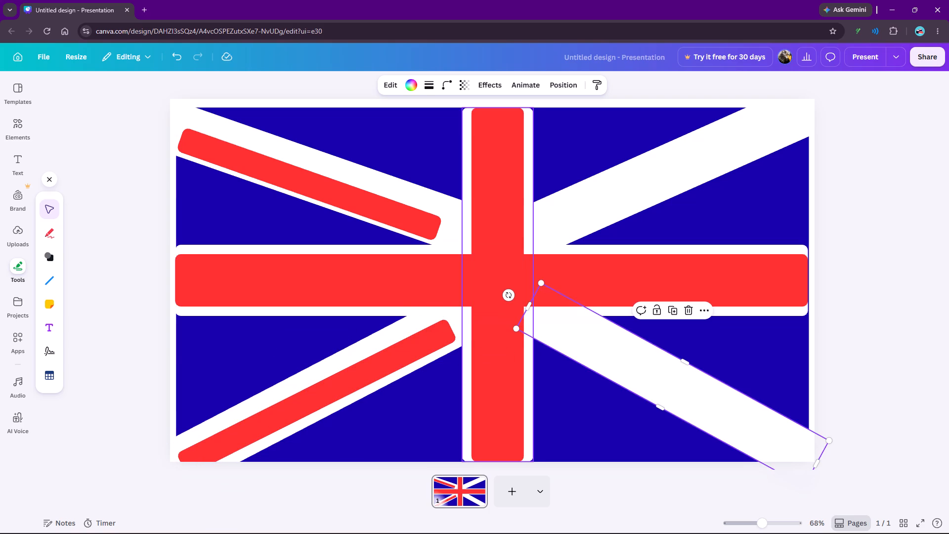
Duplicate the upper-left red stripe, move the copy to the flag's lower-right quarter and rotate it parallel to the white diagonal there.
left_click(389, 212)
right_click(389, 212)
left_click(441, 270)
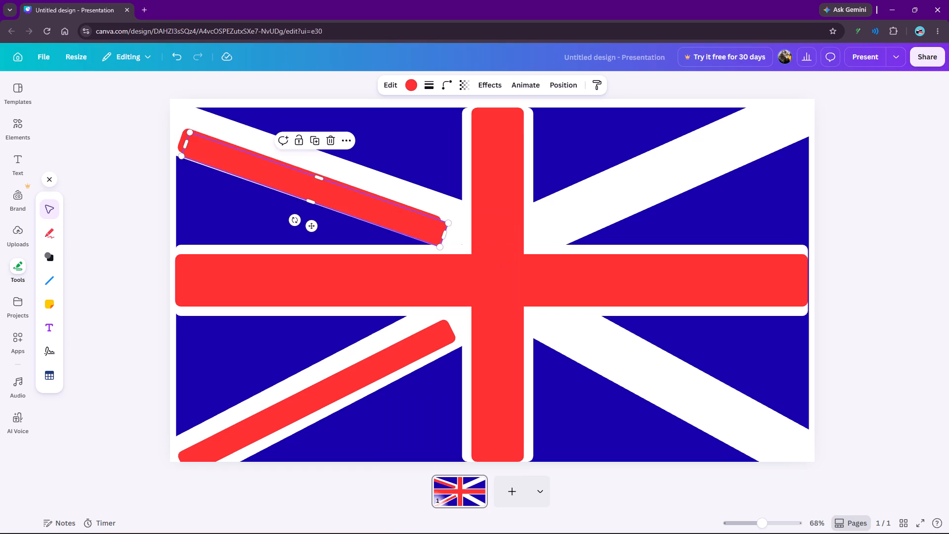
left_click_drag(392, 213, 513, 288)
left_click(342, 384)
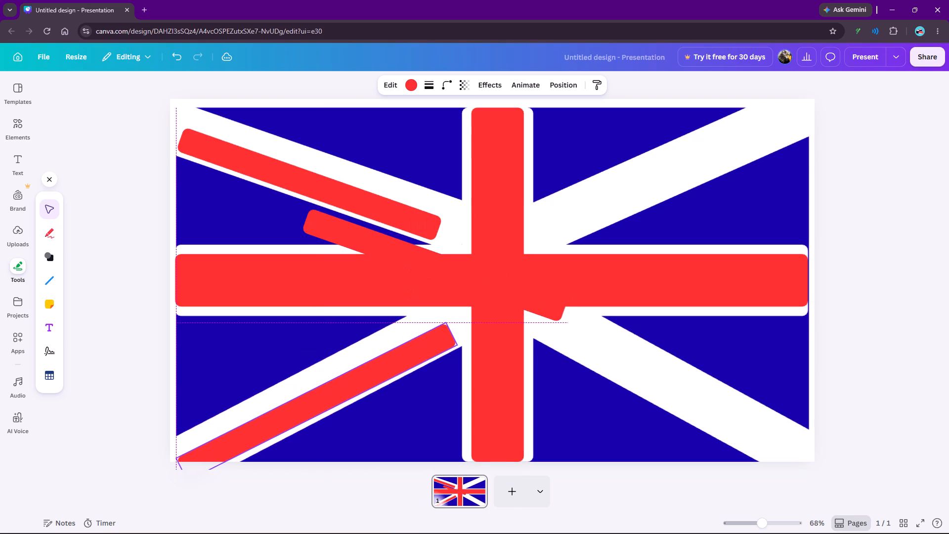
left_click_drag(362, 232, 483, 300)
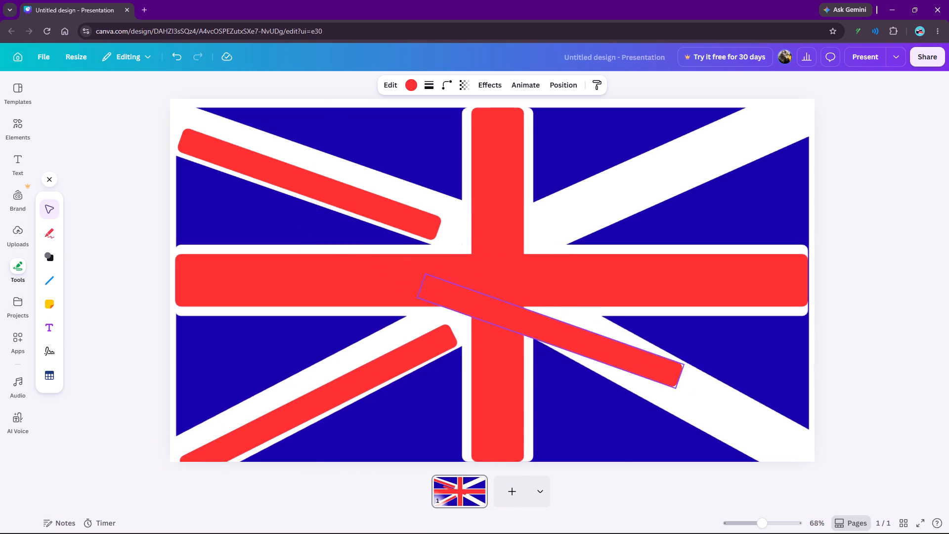
left_click_drag(483, 300, 586, 330)
left_click_drag(636, 393, 623, 389)
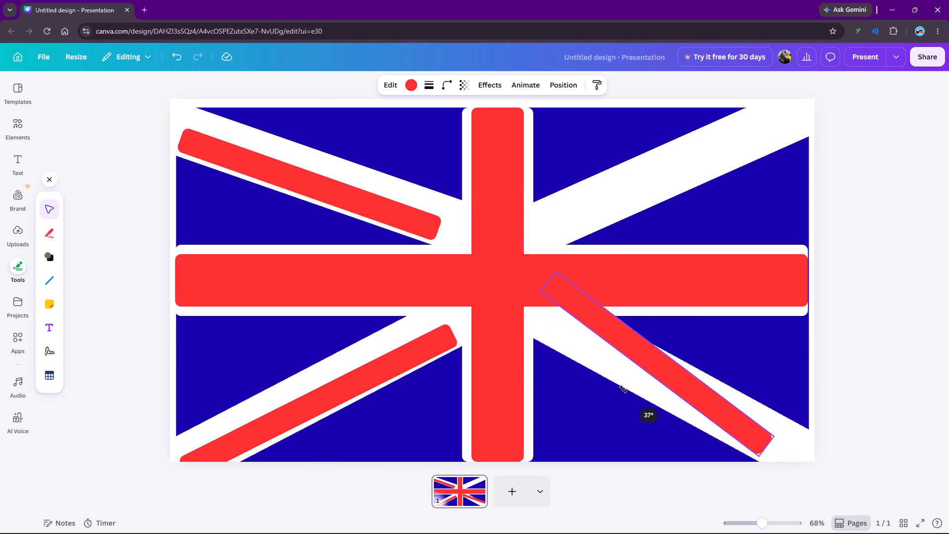
left_click_drag(623, 389, 631, 391)
Fit the red copy along the upper edge of the lower-right white diagonal and shorten its inner end away from the cross.
left_click_drag(632, 343, 640, 350)
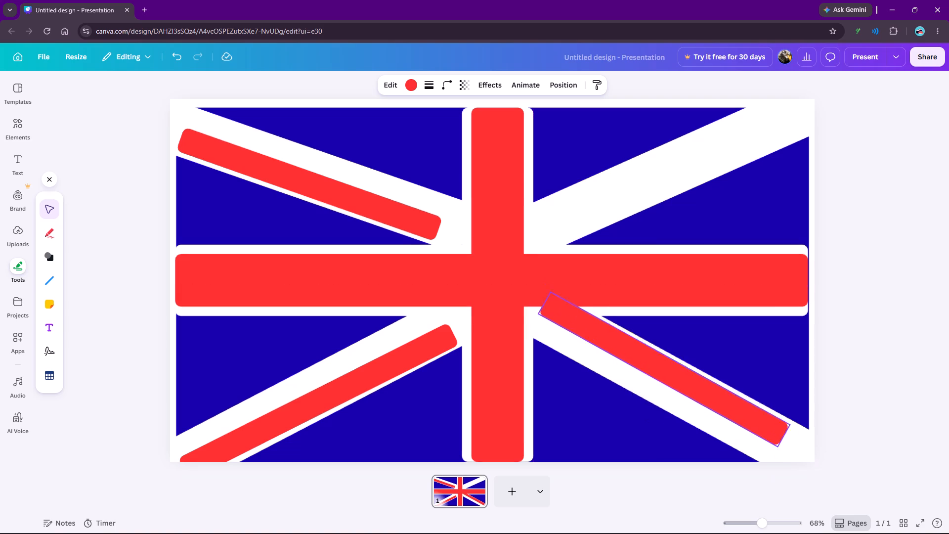
left_click_drag(640, 350, 666, 362)
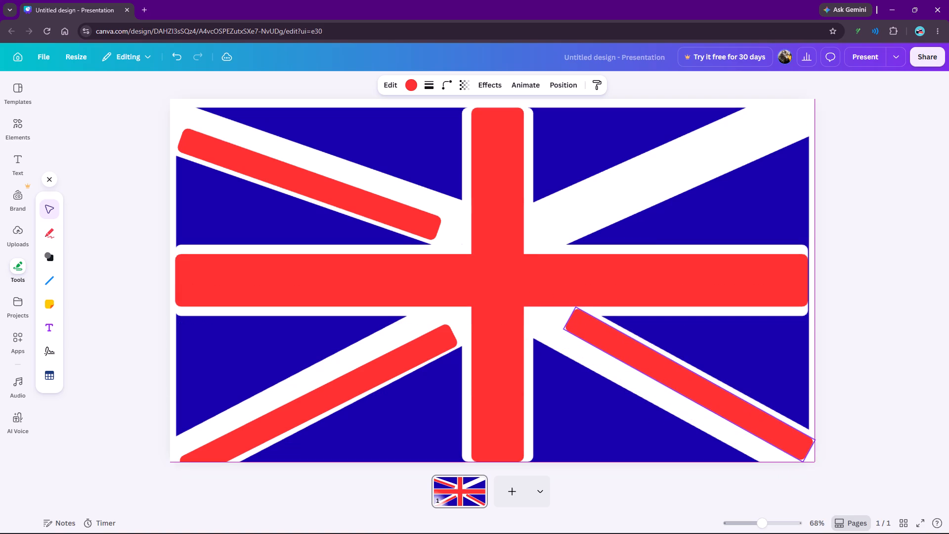
left_click_drag(666, 362, 659, 357)
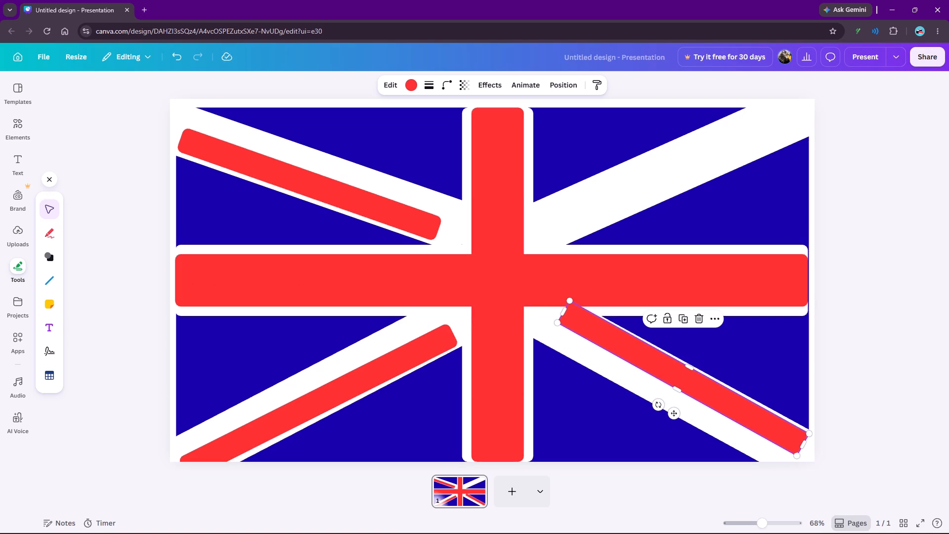
left_click_drag(563, 310, 588, 329)
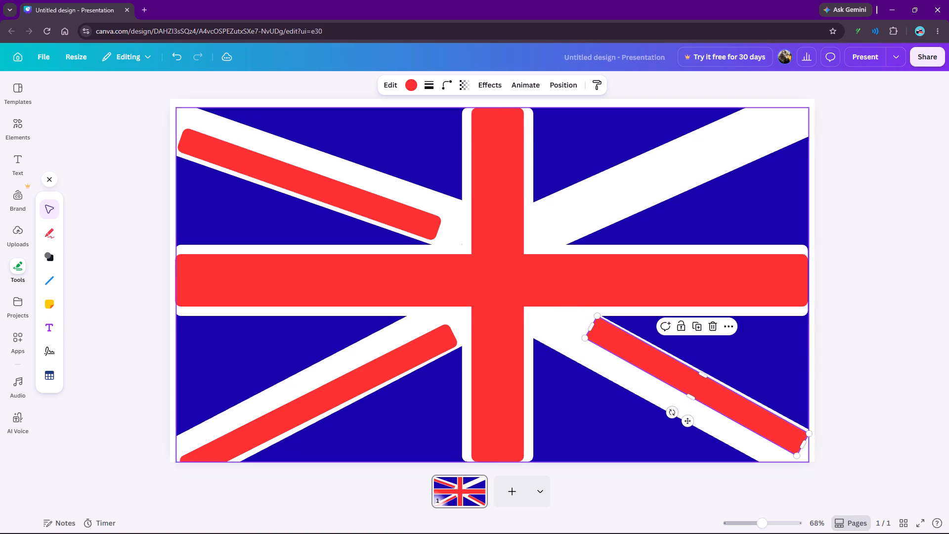
left_click(782, 331)
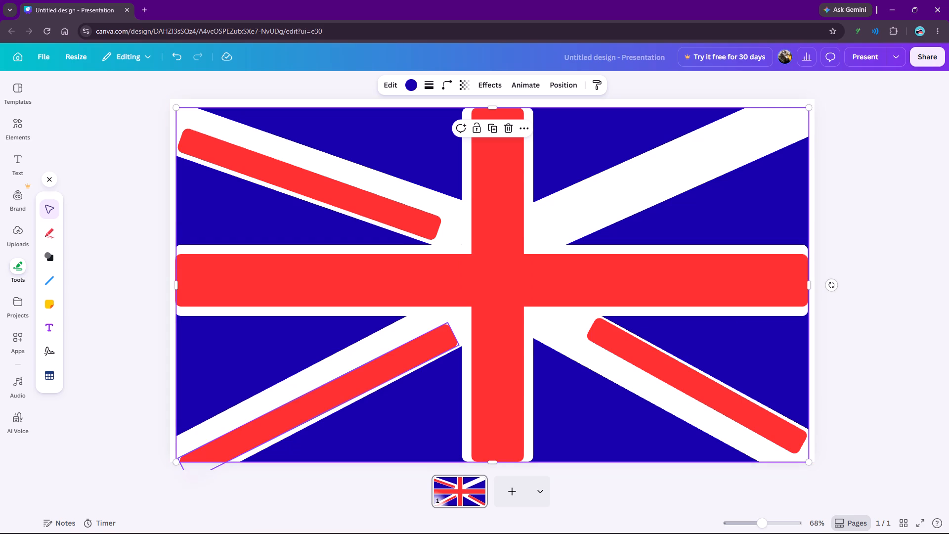
Duplicate the lower-left red stripe, move the copy onto the upper-right white diagonal and rotate it to about -24°.
left_click(440, 337)
left_click(452, 332)
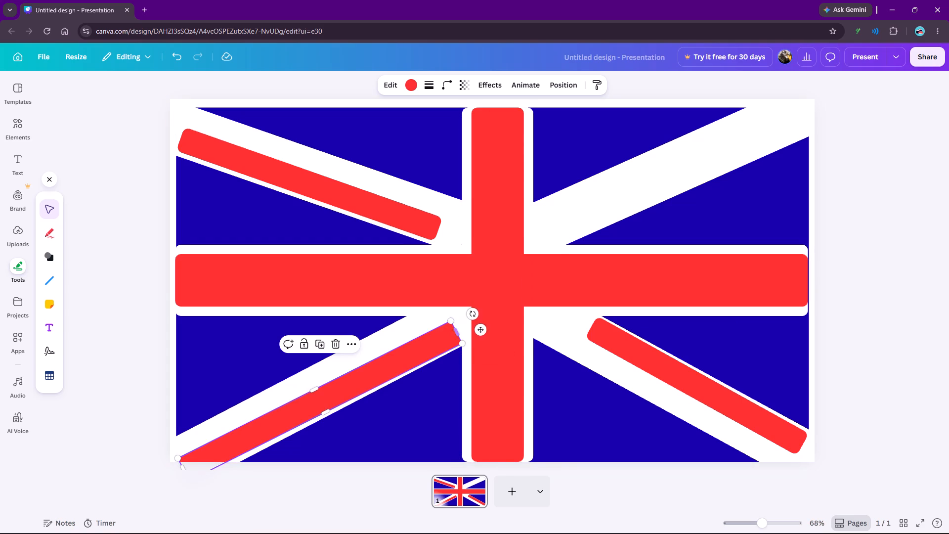
right_click(444, 341)
left_click(487, 314)
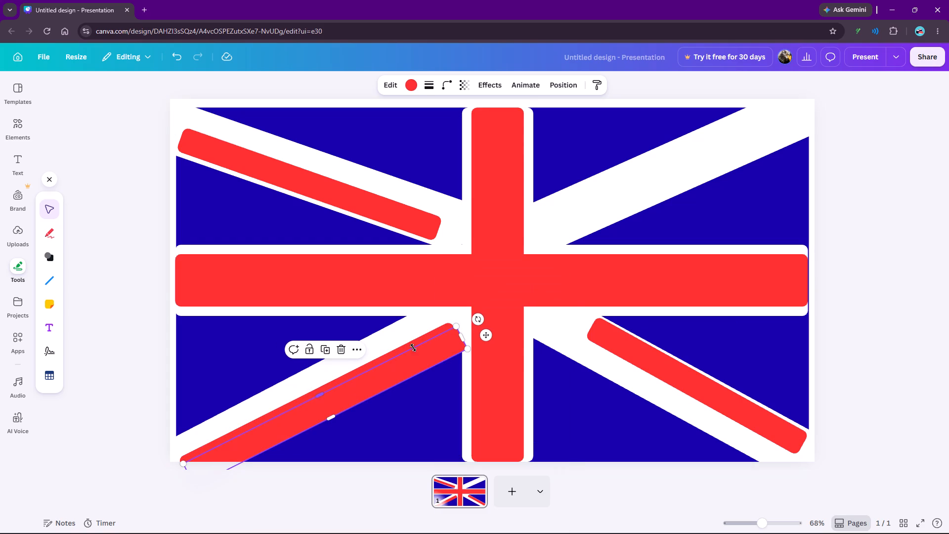
left_click_drag(407, 366, 745, 143)
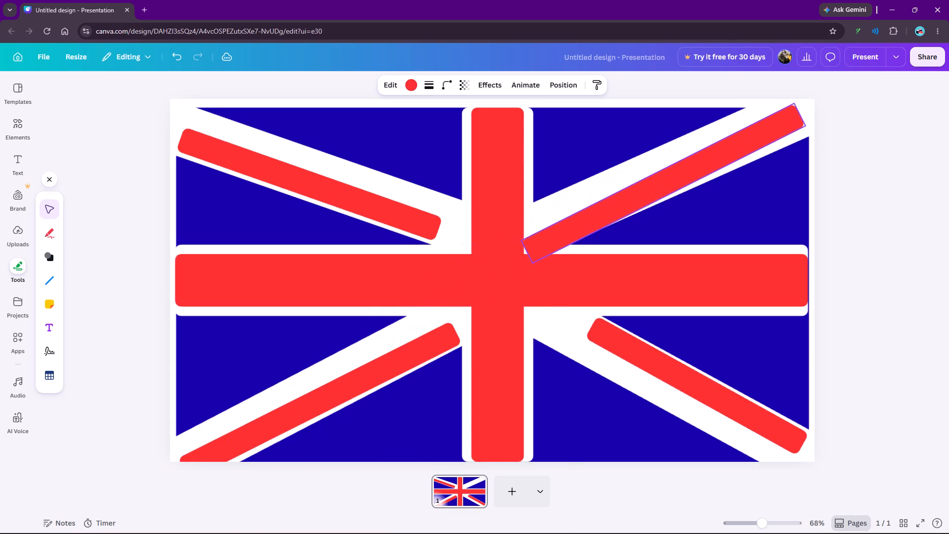
left_click_drag(745, 143, 725, 148)
left_click(653, 226)
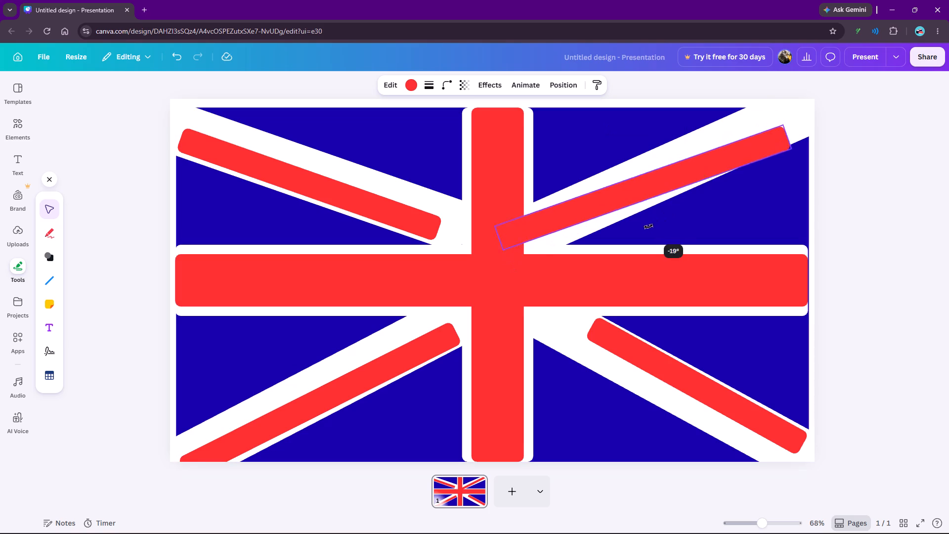
left_click(645, 225)
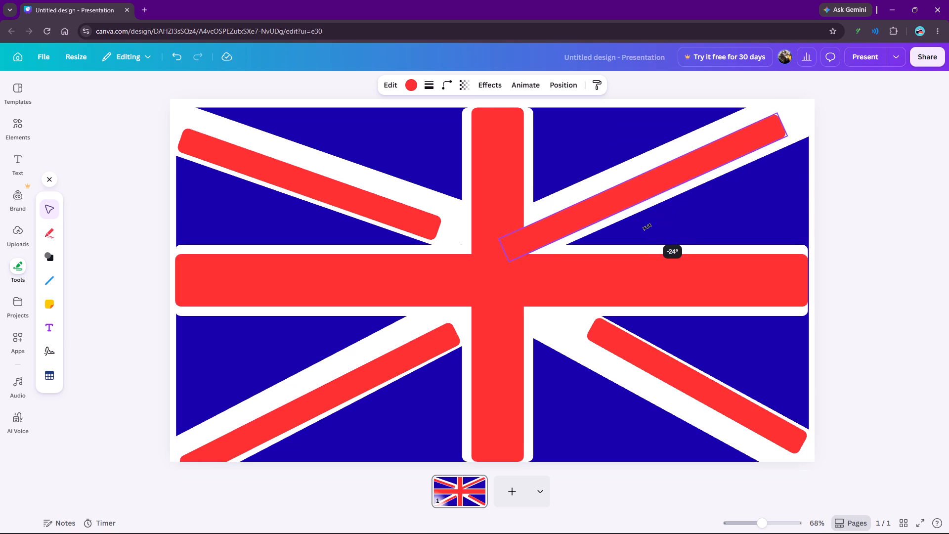
Fit the upper-right red stripe along the upper edge of its white diagonal and shorten both ends to stay within the flag.
left_click_drag(609, 201, 636, 193)
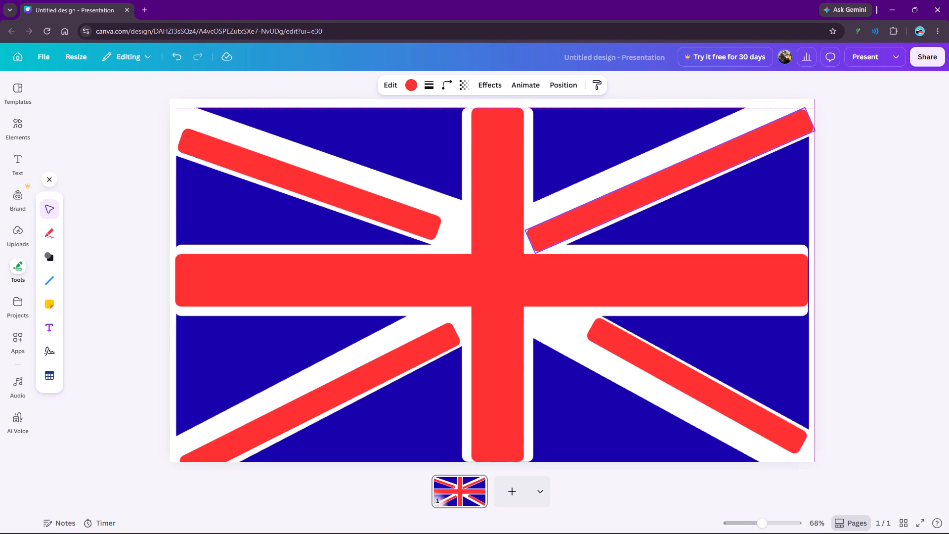
left_click_drag(636, 193, 623, 193)
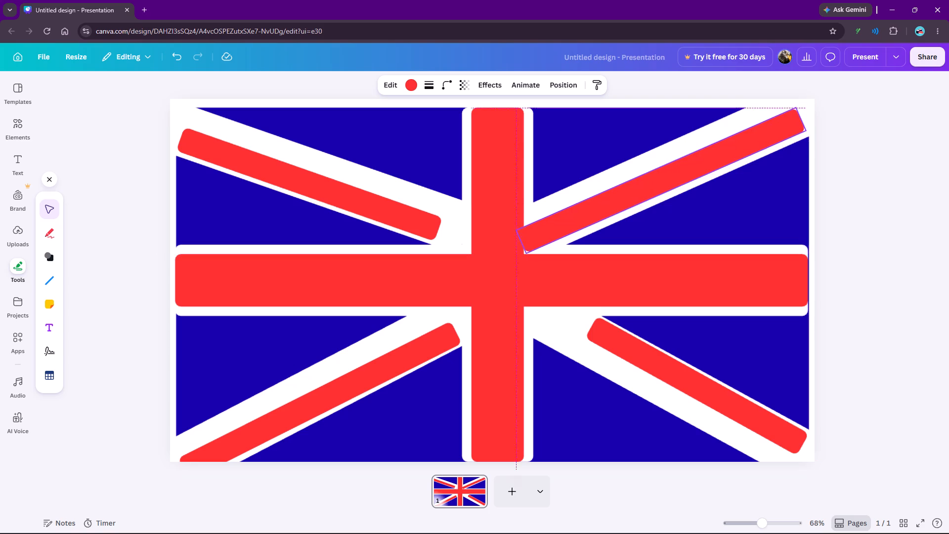
left_click_drag(623, 193, 617, 191)
left_click_drag(513, 239, 545, 223)
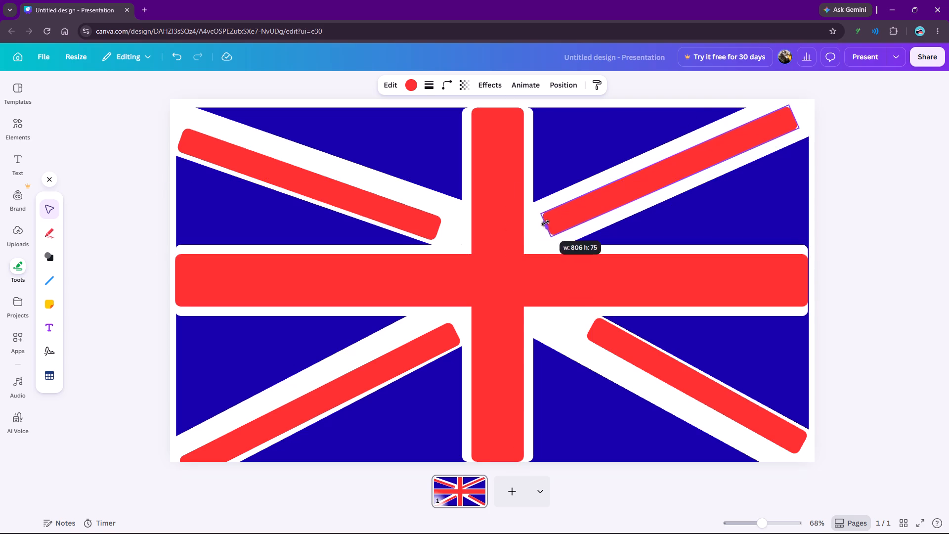
left_click_drag(545, 223, 545, 223)
left_click_drag(576, 210, 567, 204)
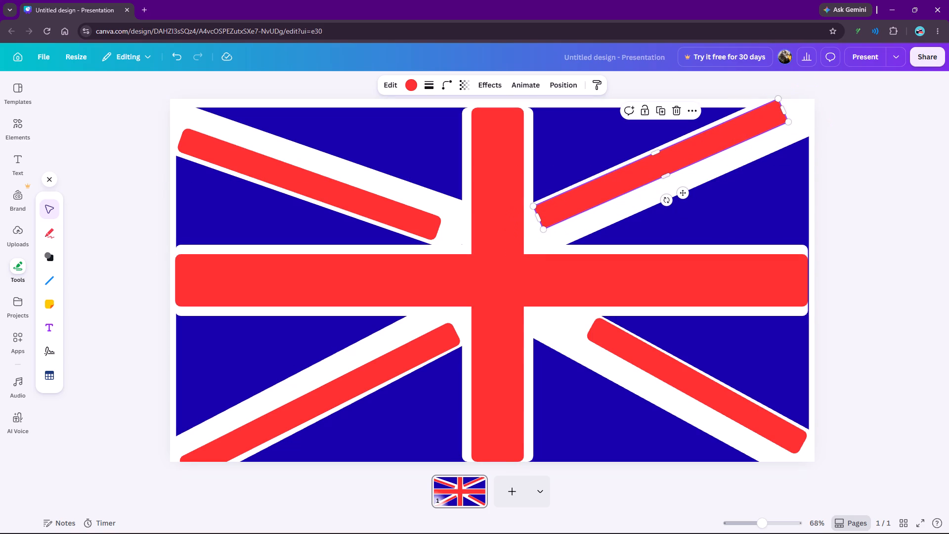
left_click_drag(782, 111, 758, 123)
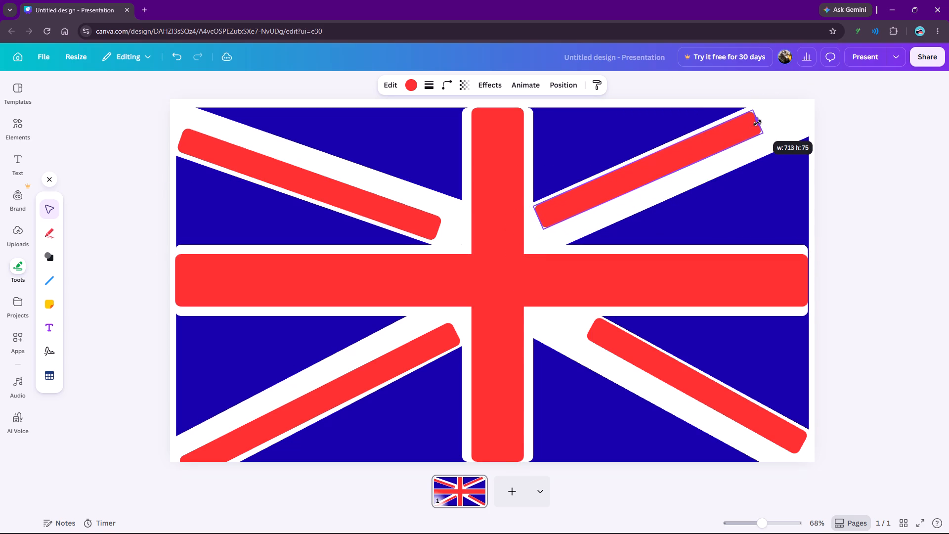
left_click_drag(758, 123, 769, 122)
left_click(867, 149)
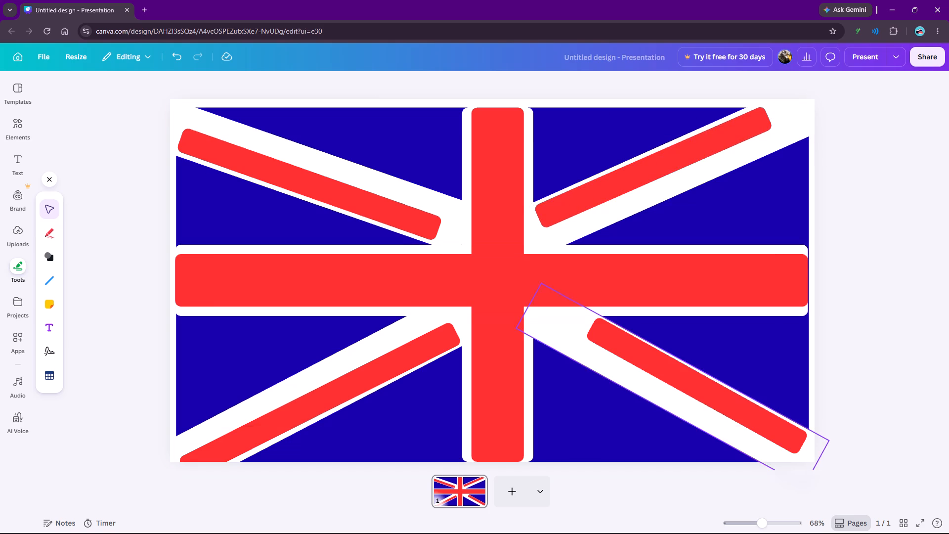
Nudge the upper-right red stripe toward the cross and trim its inner end back to the cross's white edge.
left_click(616, 338)
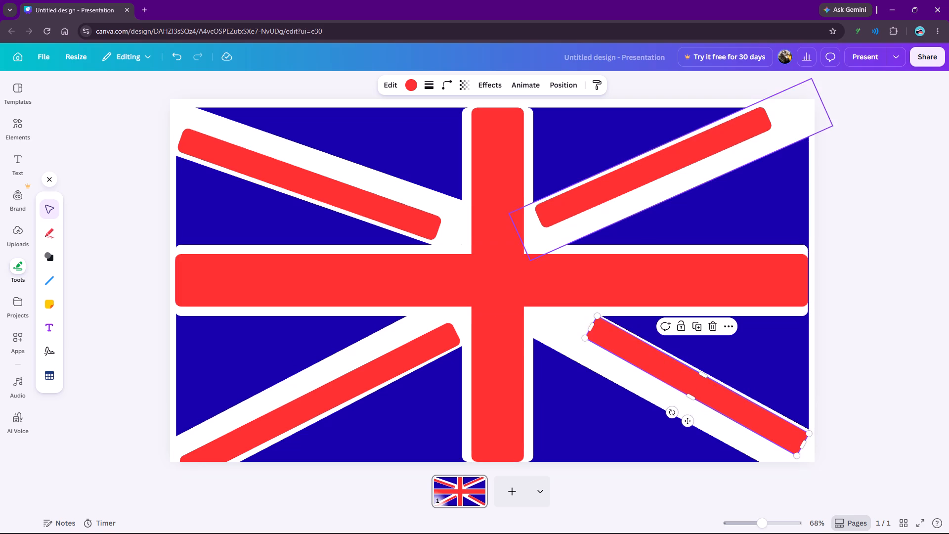
left_click_drag(602, 192, 593, 198)
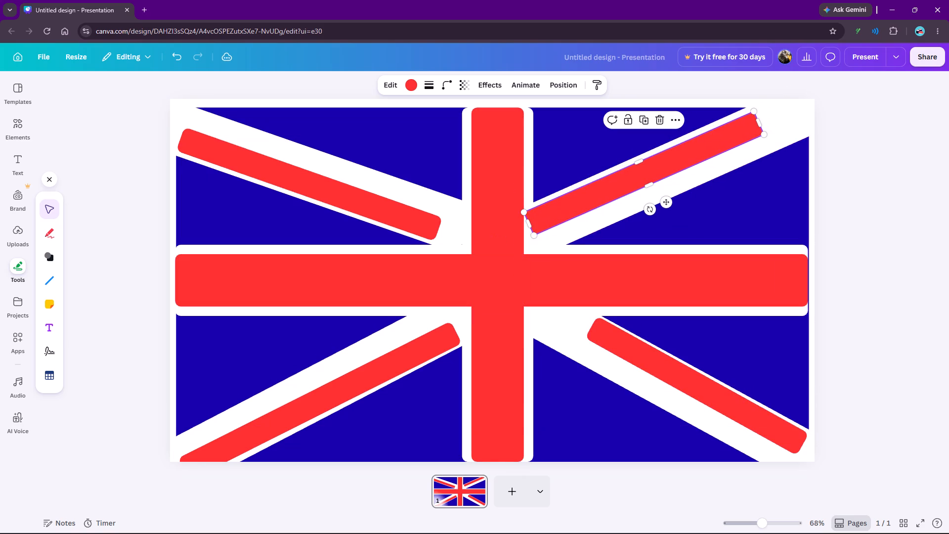
left_click_drag(527, 222, 540, 218)
left_click(573, 208)
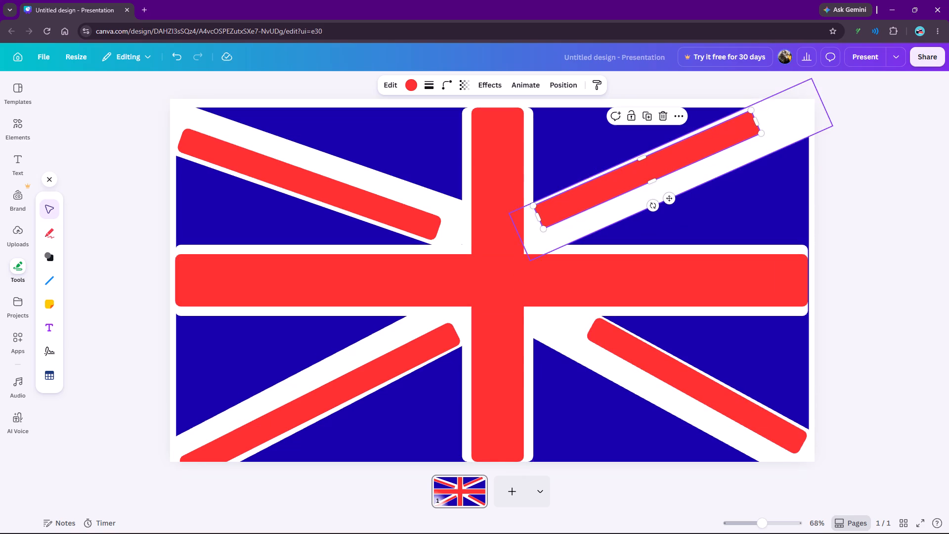
left_click(876, 239)
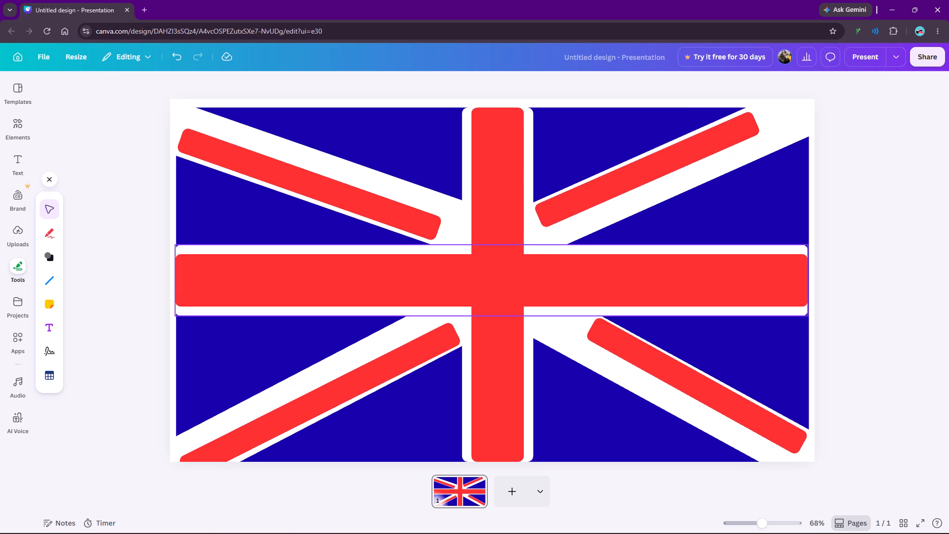
Lengthen the lower-right red stripe to about 790, extending its inner end over the cross's white edge.
left_click(631, 347)
left_click_drag(589, 326, 568, 320)
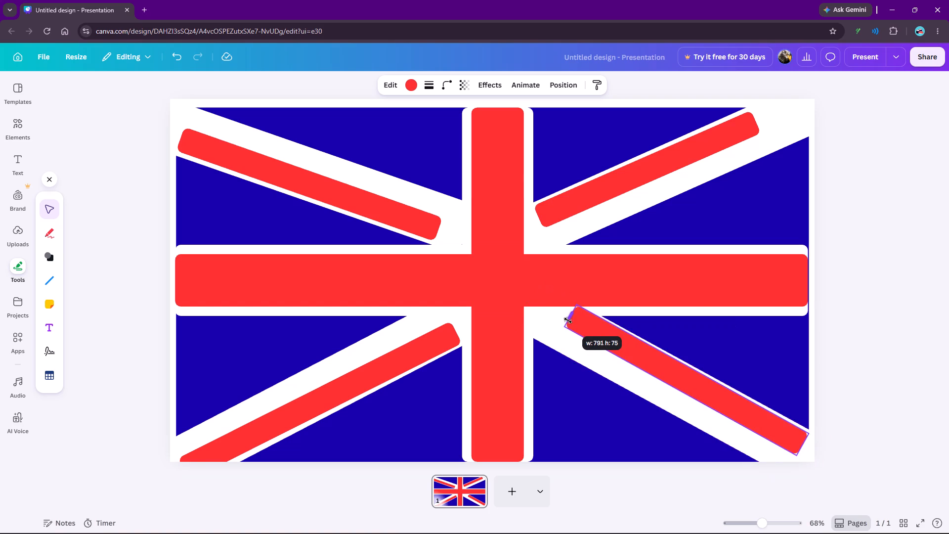
left_click_drag(568, 320, 571, 323)
Layer the lower-right red stripe behind the cross's horizontal white bar but in front of its white diagonal.
right_click(590, 326)
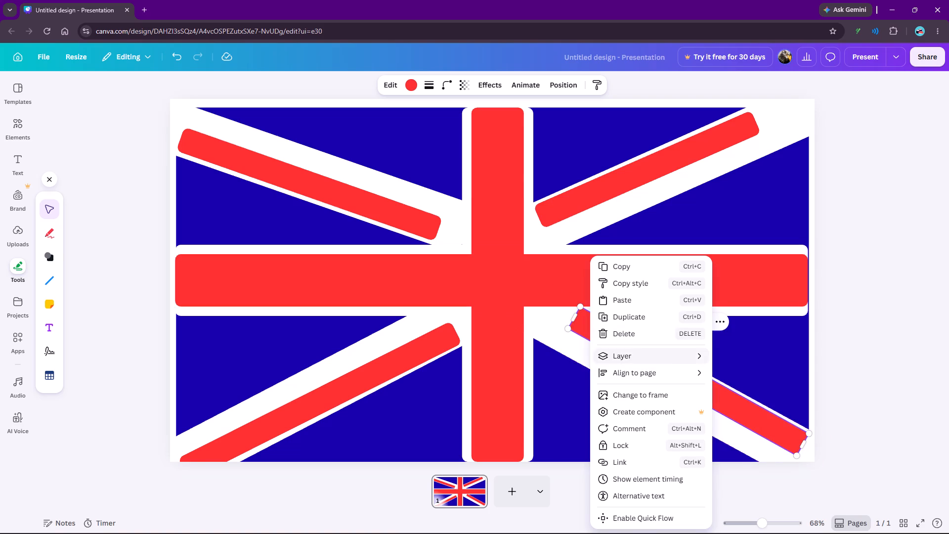
left_click(637, 359)
left_click(648, 359)
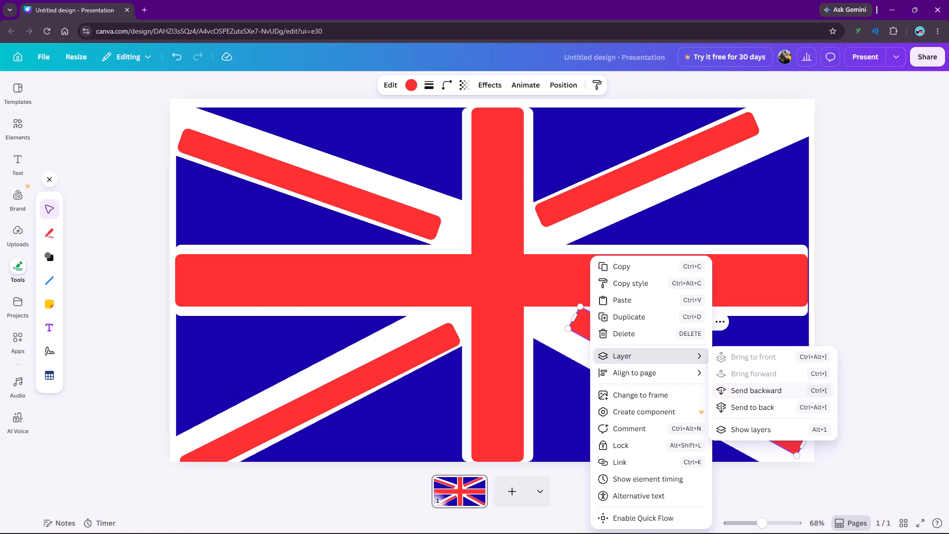
left_click(738, 393)
left_click(738, 393)
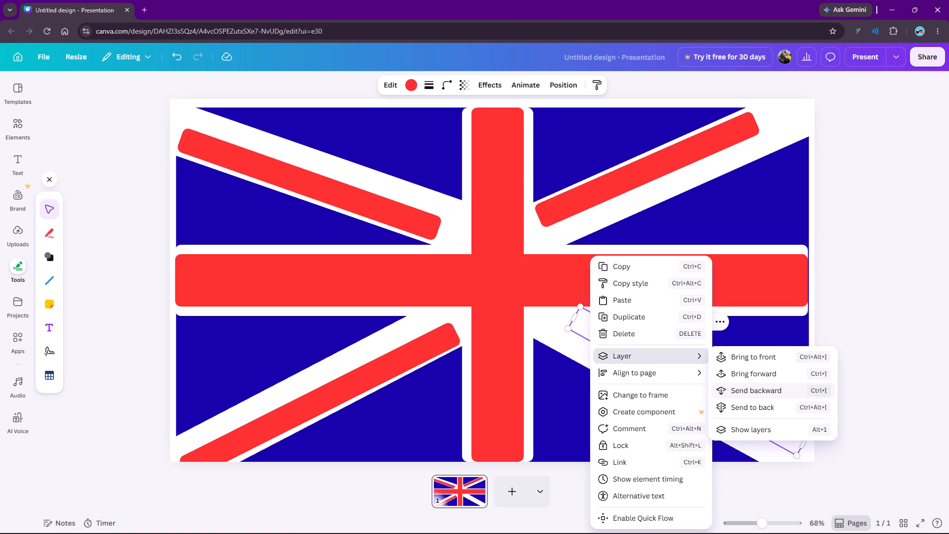
left_click(742, 376)
double_click(907, 319)
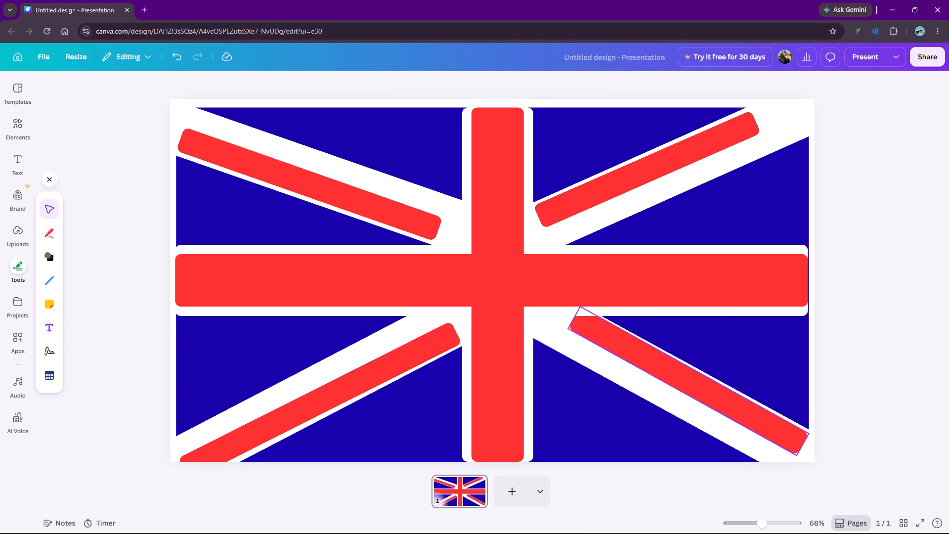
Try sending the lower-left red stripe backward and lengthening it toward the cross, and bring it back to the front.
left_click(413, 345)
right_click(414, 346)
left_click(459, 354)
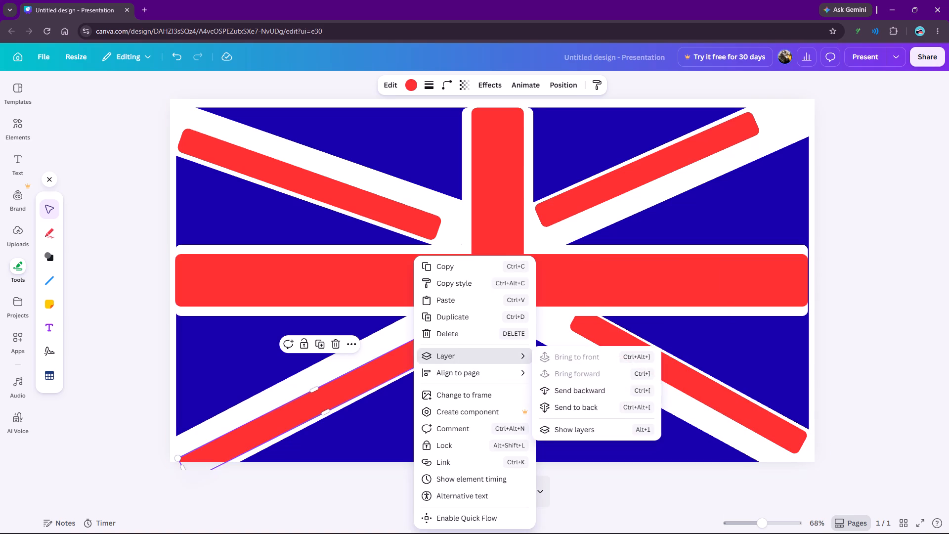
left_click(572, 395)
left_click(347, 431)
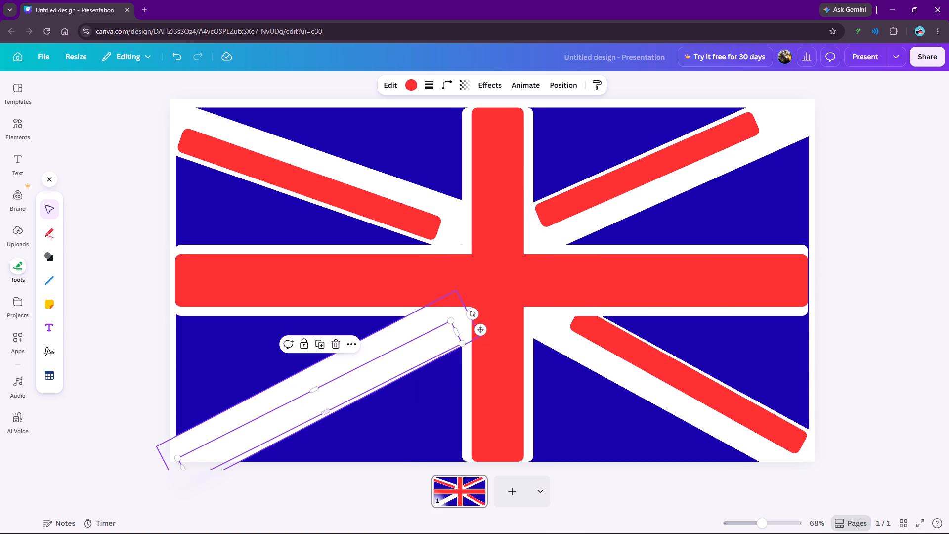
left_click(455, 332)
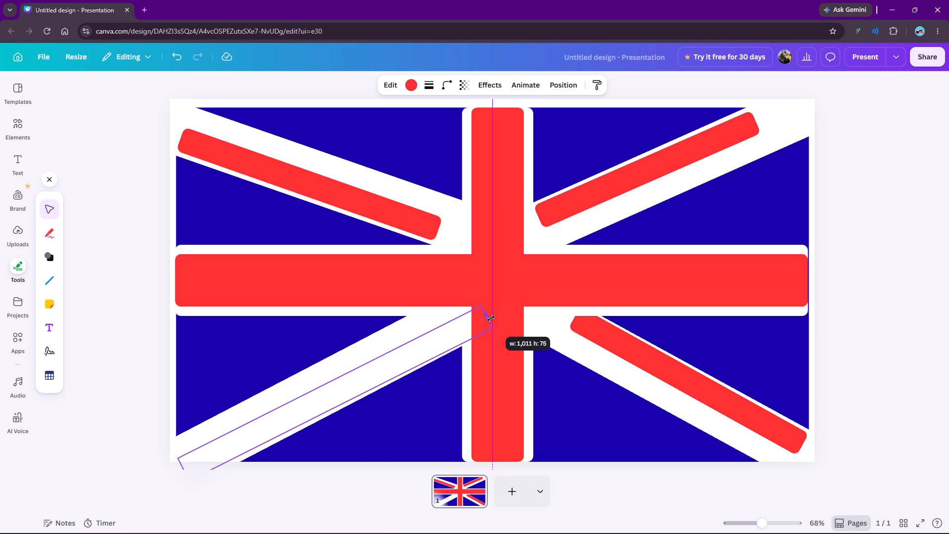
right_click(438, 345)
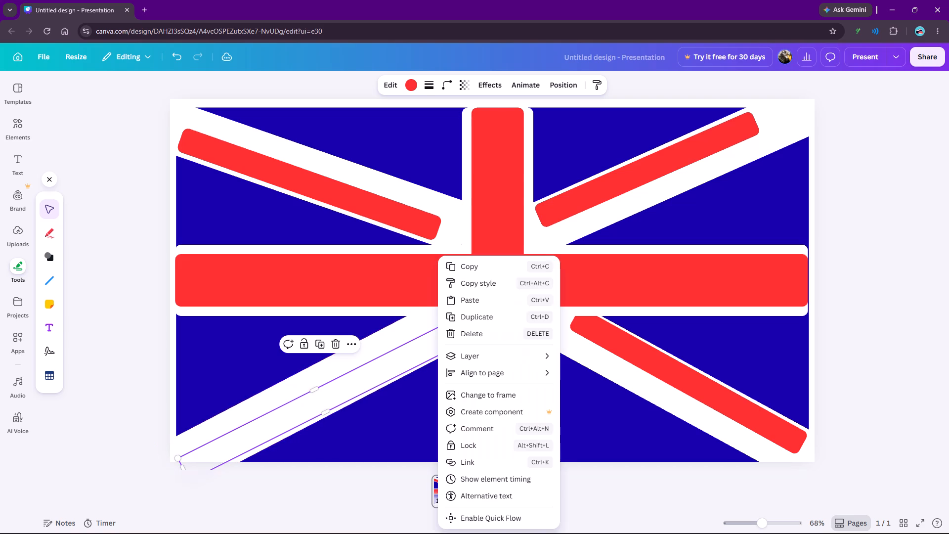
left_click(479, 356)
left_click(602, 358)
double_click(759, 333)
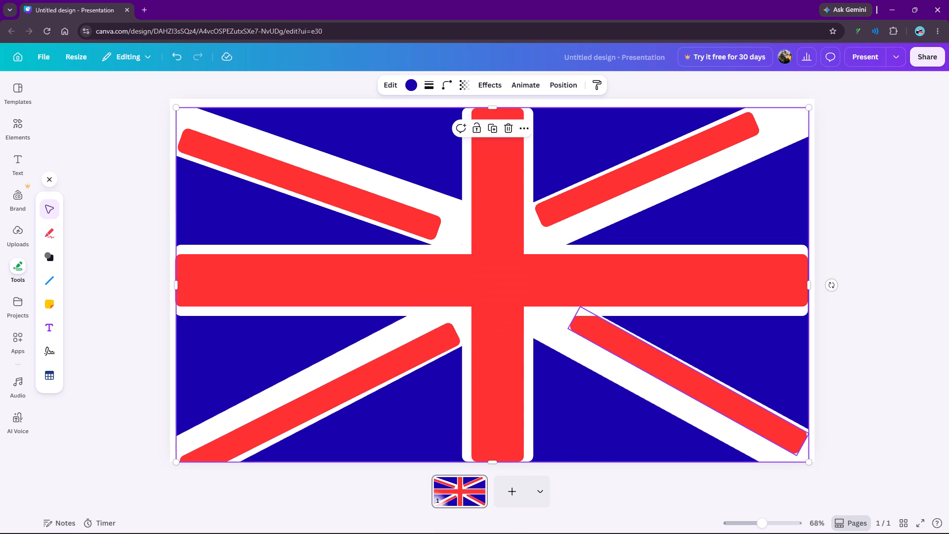
Remove the corner rounding from the upper-left and upper-right diagonal red stripes so their ends are square.
left_click(382, 210)
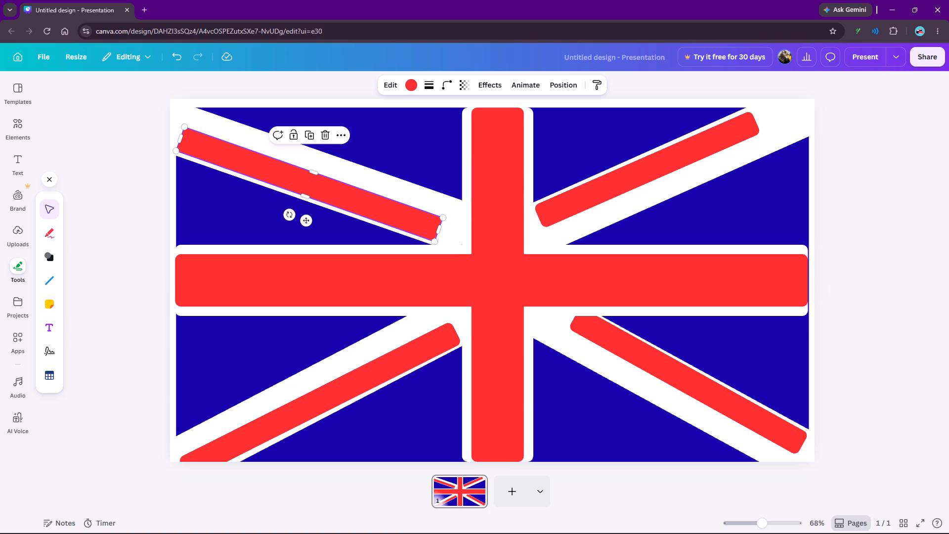
left_click(444, 85)
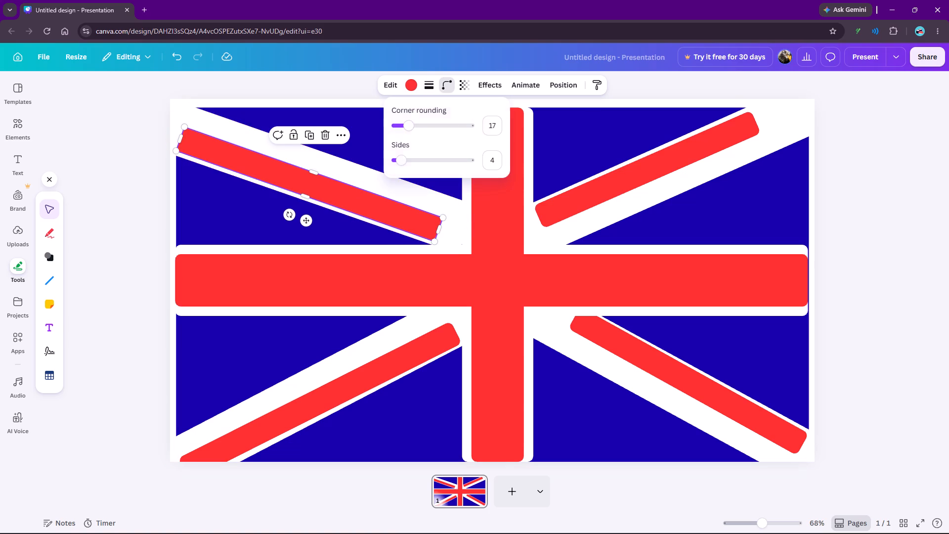
left_click_drag(405, 125, 371, 128)
left_click(319, 81)
left_click(562, 185)
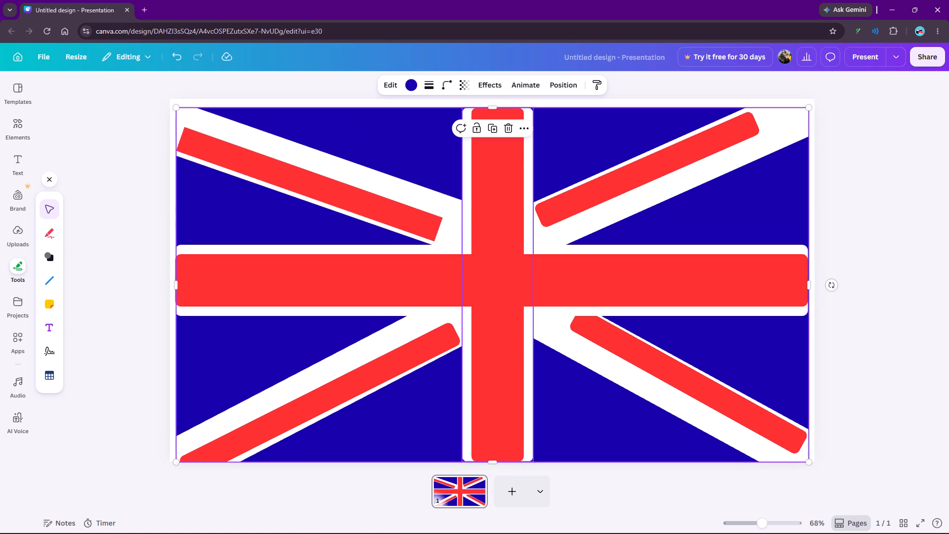
left_click(230, 153)
left_click(177, 140)
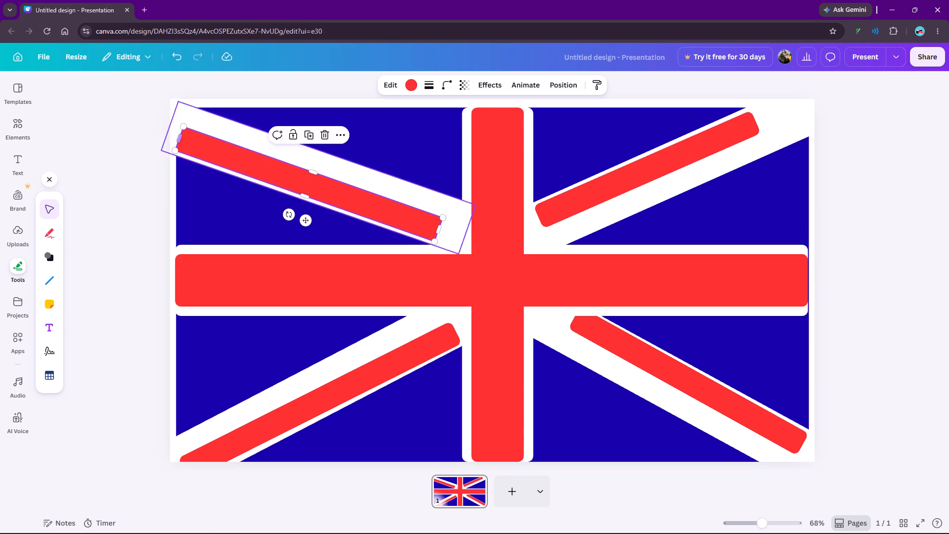
left_click(157, 133)
left_click(624, 183)
left_click(447, 84)
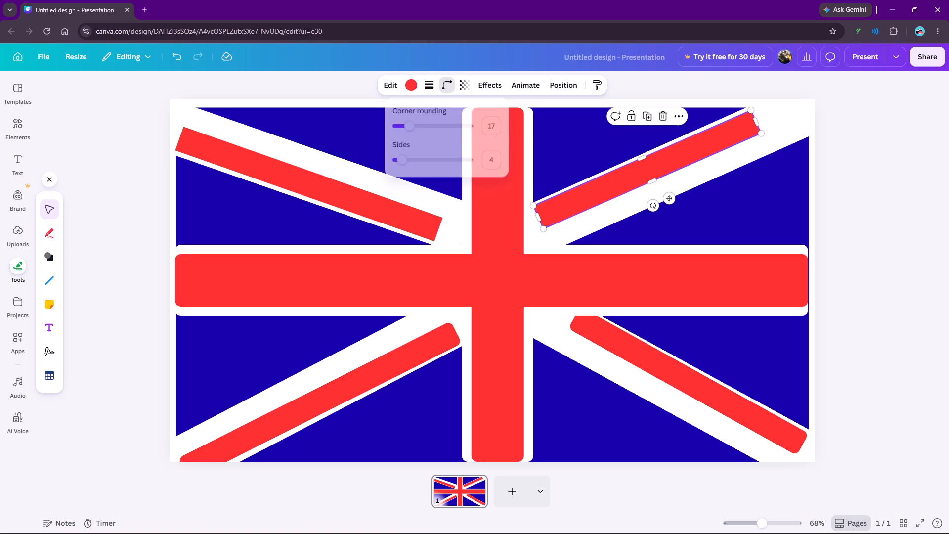
left_click_drag(401, 132, 365, 132)
left_click(345, 83)
Remove the corner rounding from the lower-left and lower-right diagonal red stripes so their ends are square.
left_click(368, 360)
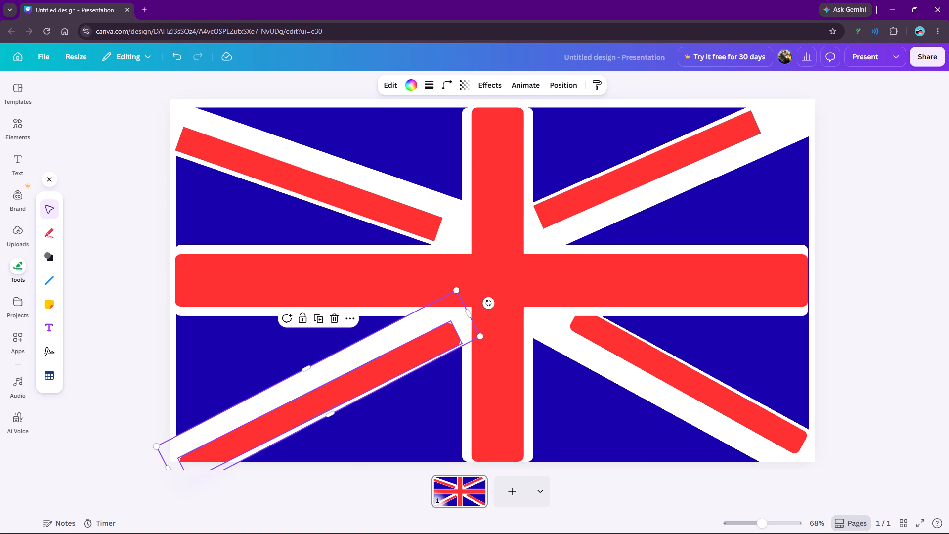
left_click(404, 378)
left_click(396, 369)
left_click(448, 86)
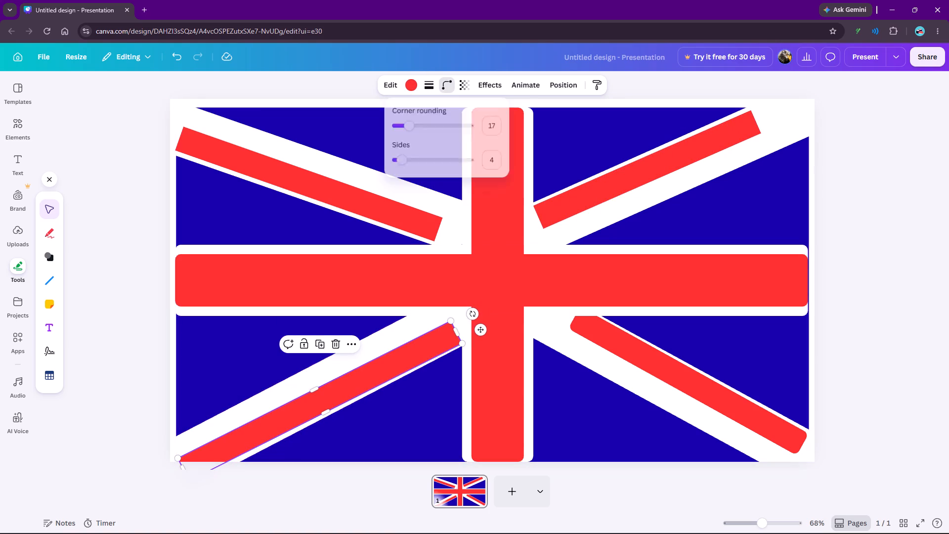
left_click_drag(408, 128, 364, 130)
left_click(328, 88)
left_click(666, 364)
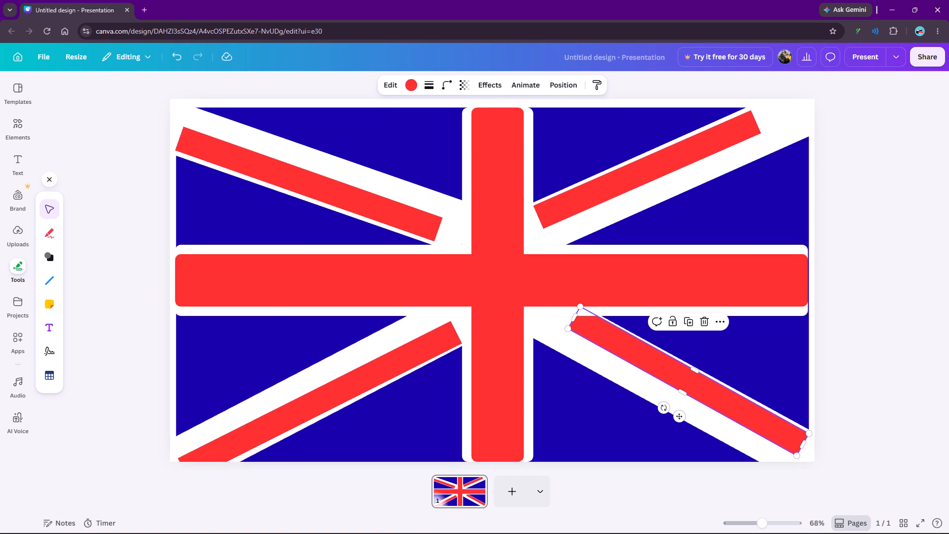
left_click(445, 85)
left_click_drag(407, 130, 345, 126)
double_click(321, 69)
left_click(885, 272)
left_click(879, 278)
Bring the lower-right red stripe forward, in front of the cross's horizontal white bar.
left_click(627, 340)
right_click(627, 340)
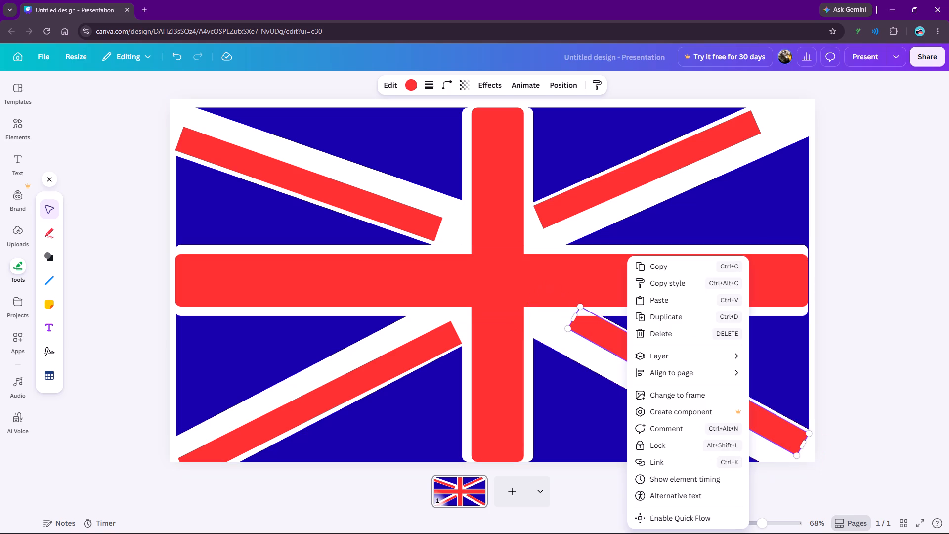
left_click(685, 356)
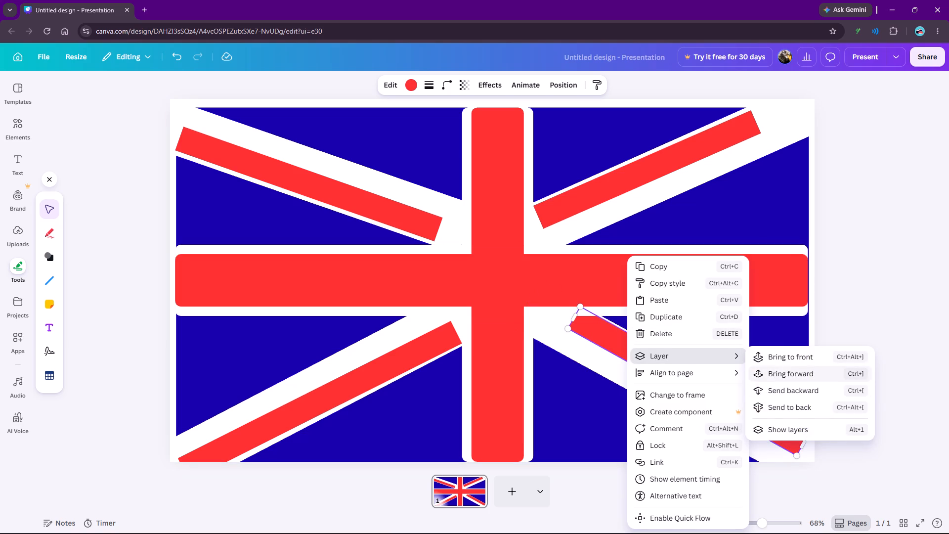
left_click(793, 374)
triple_click(907, 311)
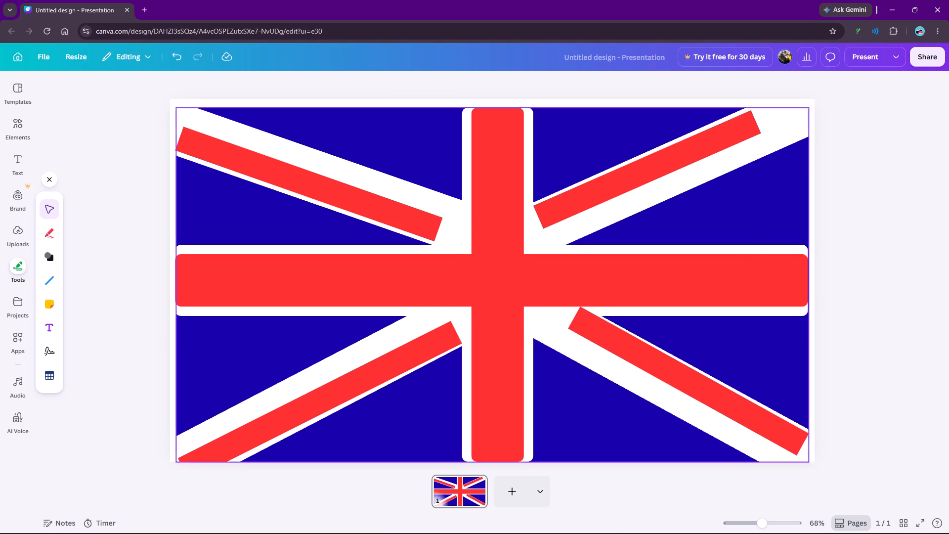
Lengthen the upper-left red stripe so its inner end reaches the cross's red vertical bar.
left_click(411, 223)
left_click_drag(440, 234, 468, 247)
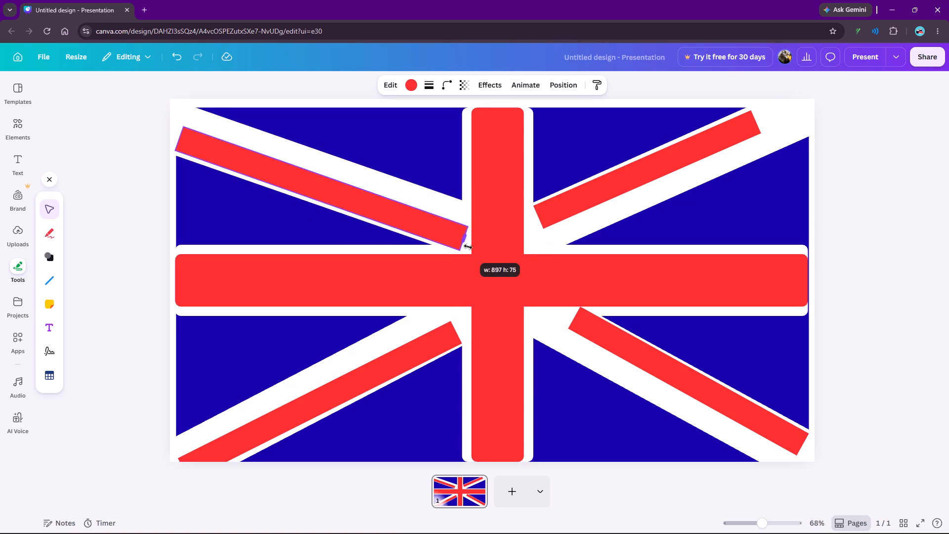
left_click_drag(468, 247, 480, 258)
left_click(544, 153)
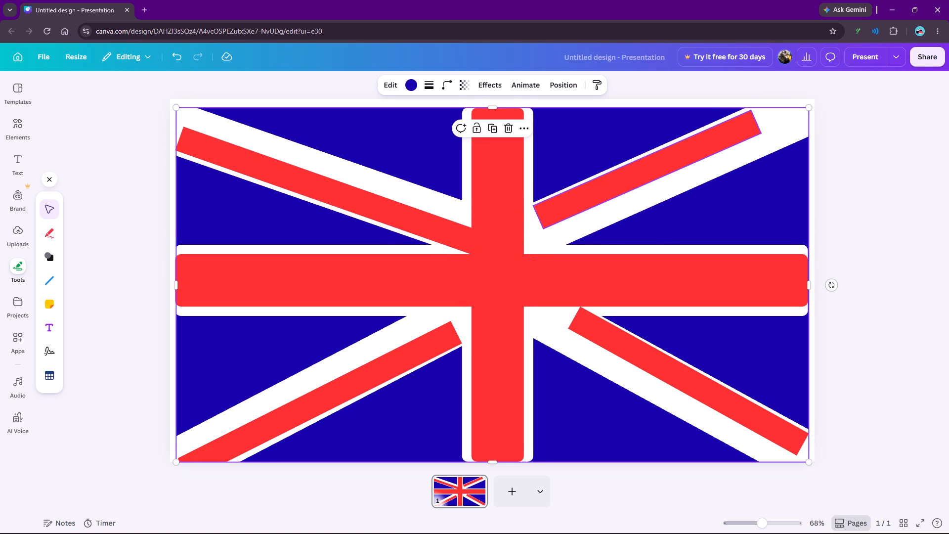
Shift the upper-right red stripe down within its white diagonal and extend its inner end to the cross's red vertical bar.
left_click(572, 202)
left_click_drag(575, 196, 585, 211)
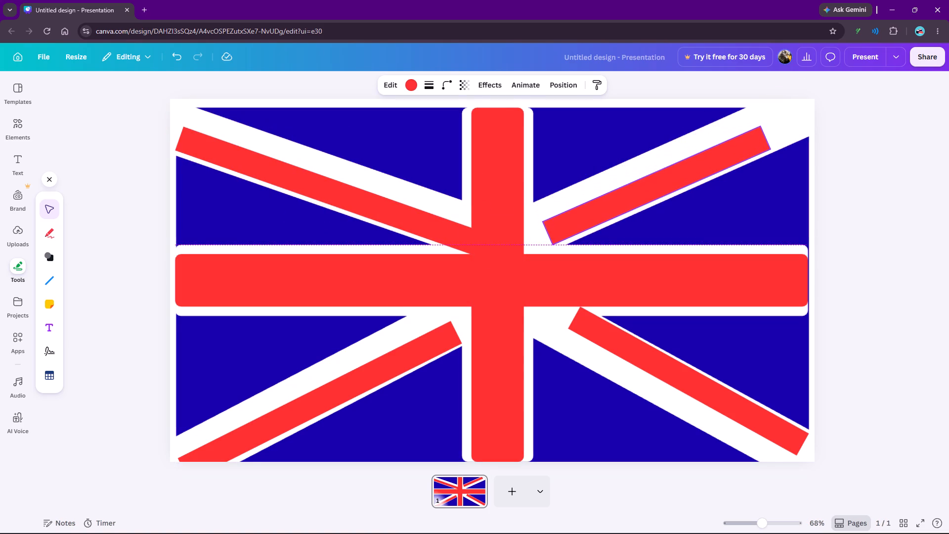
left_click_drag(585, 211, 585, 212)
left_click_drag(548, 230, 519, 240)
left_click(546, 234)
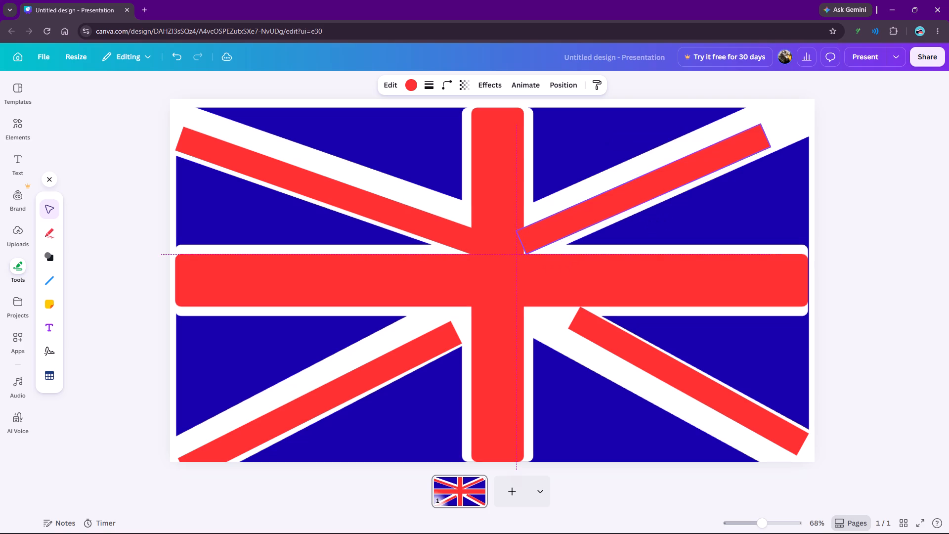
Shift the lower-left red stripe up and outward in its white diagonal, extend its inner end to the red cross, and bring it forward.
left_click(420, 351)
left_click_drag(421, 349, 410, 340)
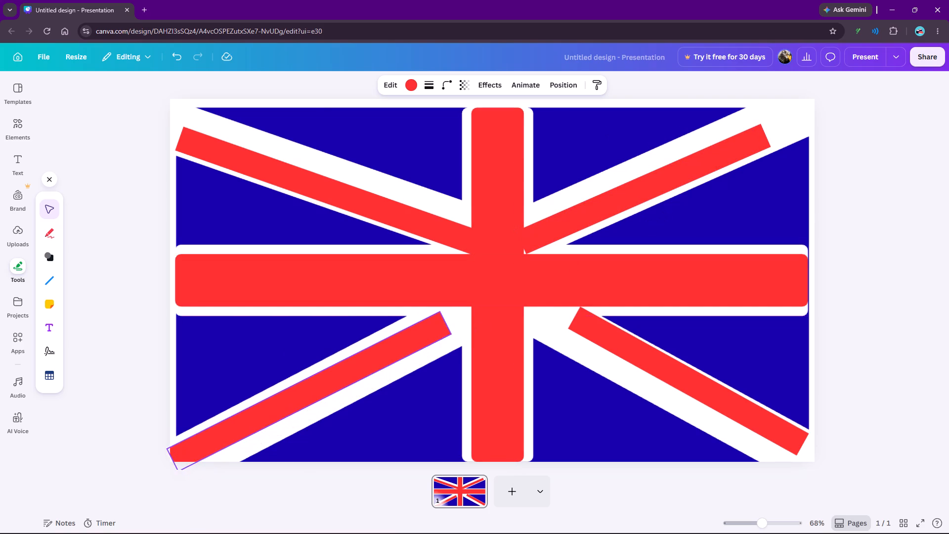
left_click_drag(410, 340, 409, 337)
left_click_drag(444, 323, 461, 311)
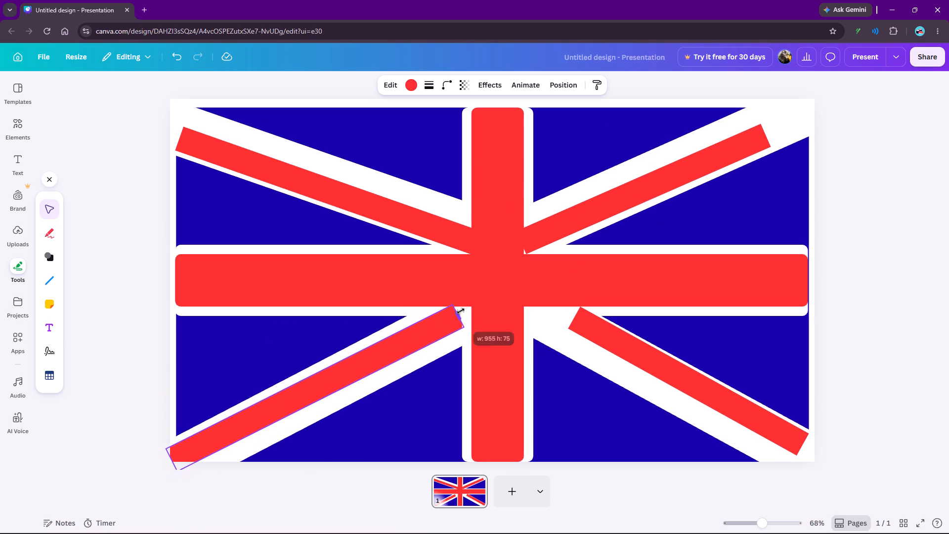
left_click_drag(461, 311, 474, 304)
right_click(449, 320)
left_click(482, 354)
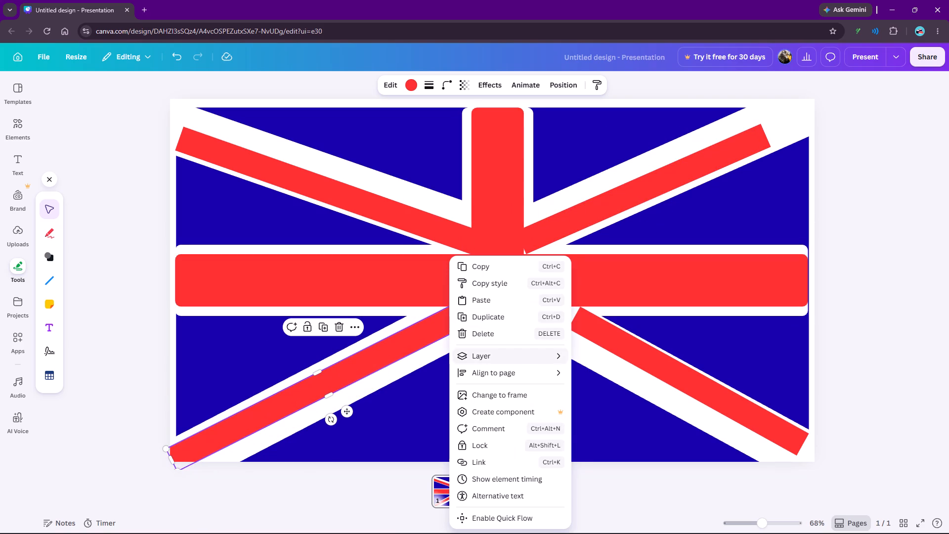
double_click(597, 368)
double_click(948, 364)
Shift the lower-right red stripe down in its diagonal, extend it to the red cross, and layer it over the vertical white edge.
left_click_drag(633, 349, 626, 362)
left_click_drag(567, 330, 542, 318)
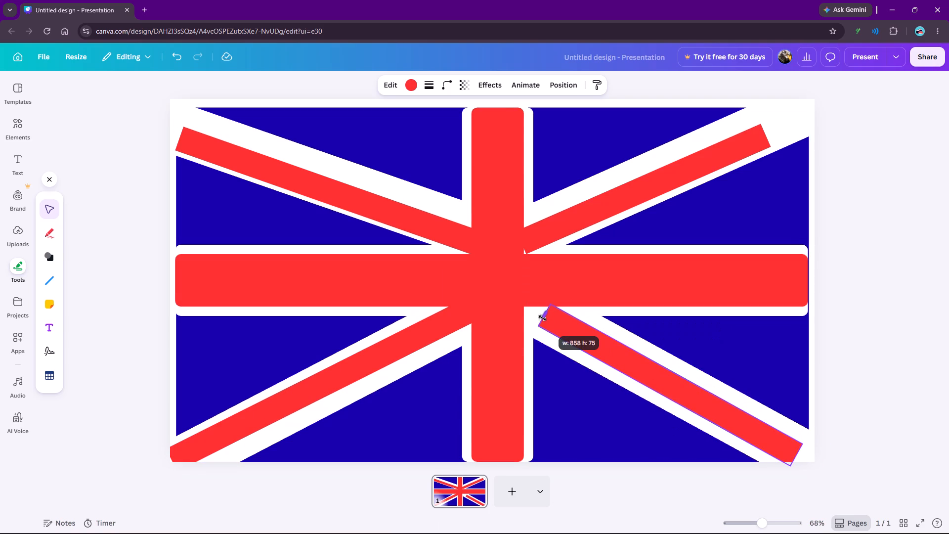
left_click_drag(542, 318, 518, 308)
right_click(565, 328)
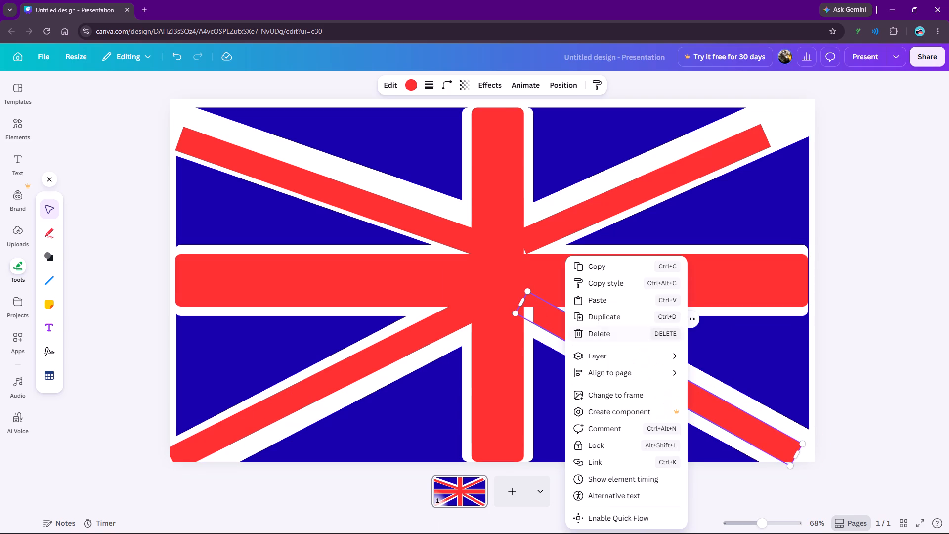
left_click(612, 358)
triple_click(741, 386)
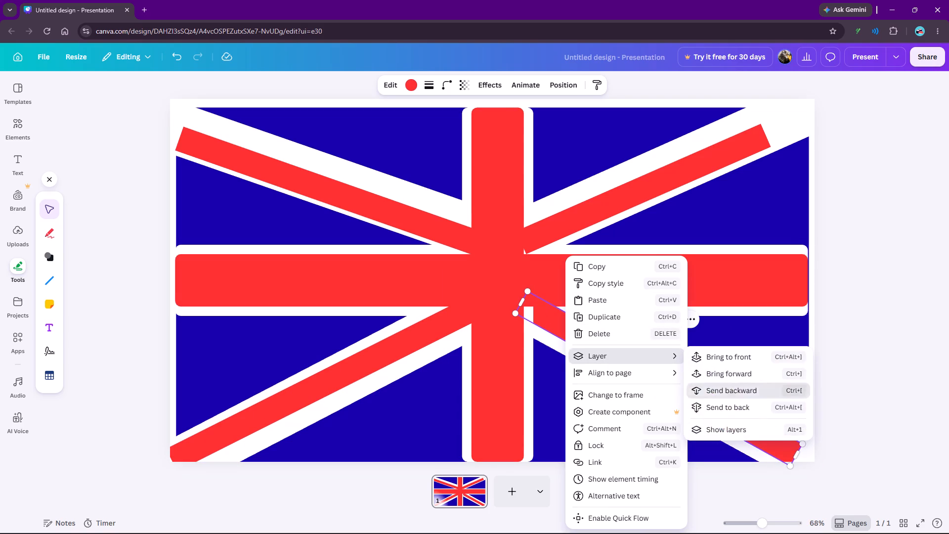
triple_click(737, 363)
double_click(900, 343)
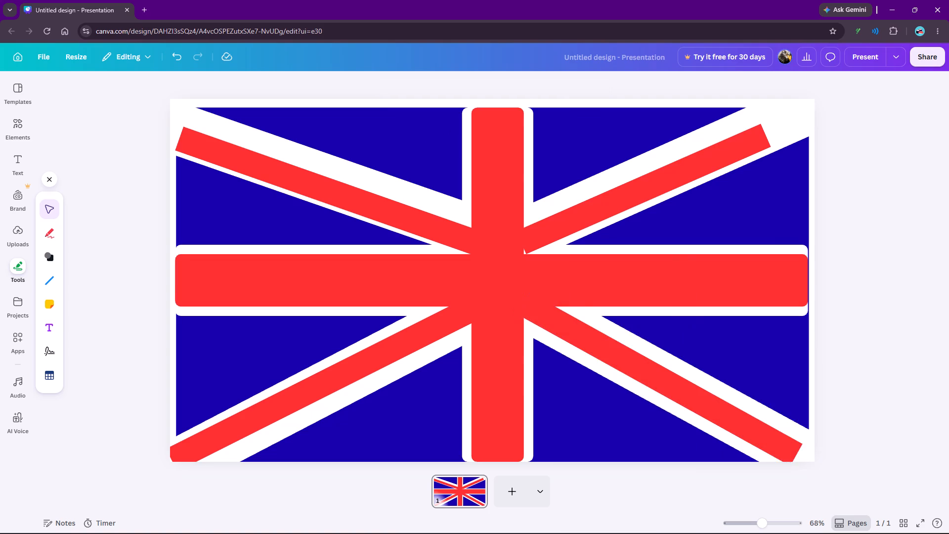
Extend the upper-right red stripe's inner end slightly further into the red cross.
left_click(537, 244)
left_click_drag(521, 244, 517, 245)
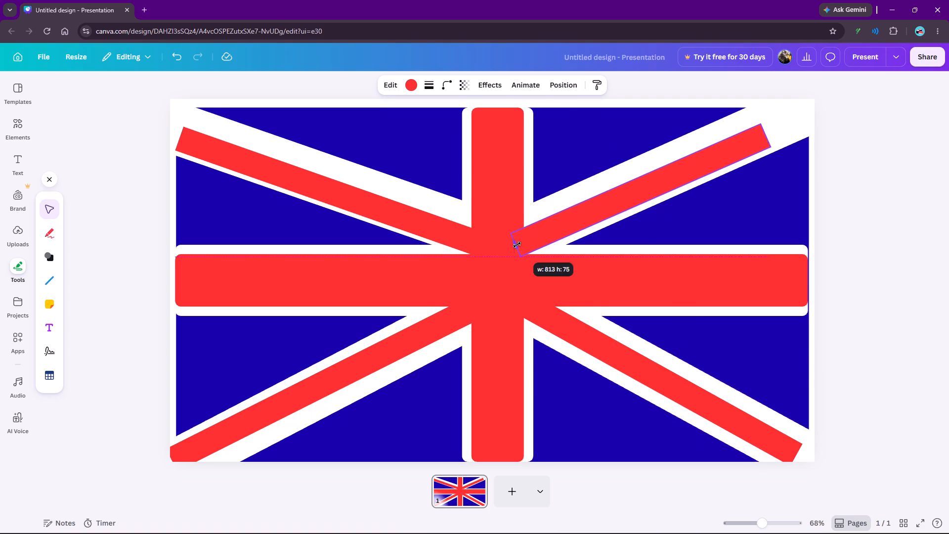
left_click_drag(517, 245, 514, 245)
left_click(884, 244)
Lengthen the upper-right red stripe to about 940, extending its outer end toward the flag's upper-right corner.
left_click(732, 143)
left_click_drag(767, 133, 805, 126)
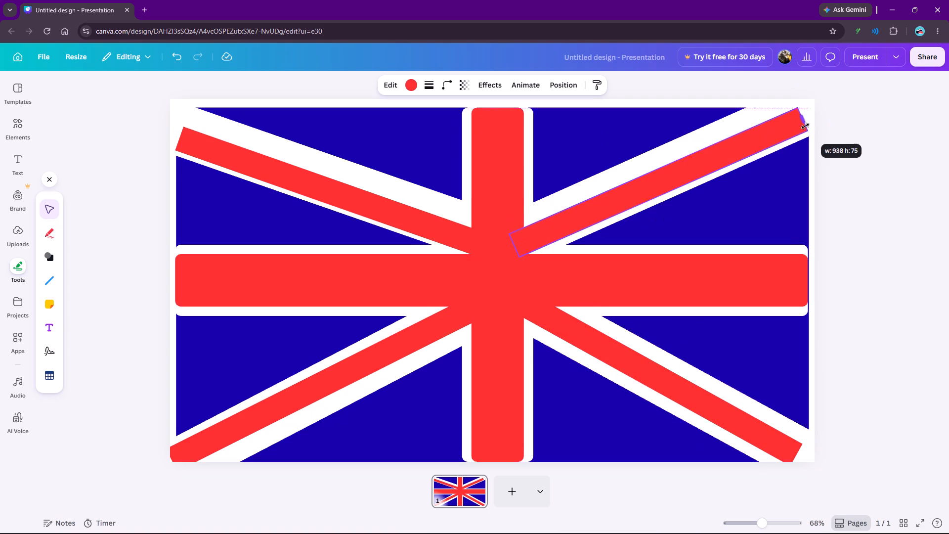
left_click_drag(805, 126, 807, 125)
left_click(893, 226)
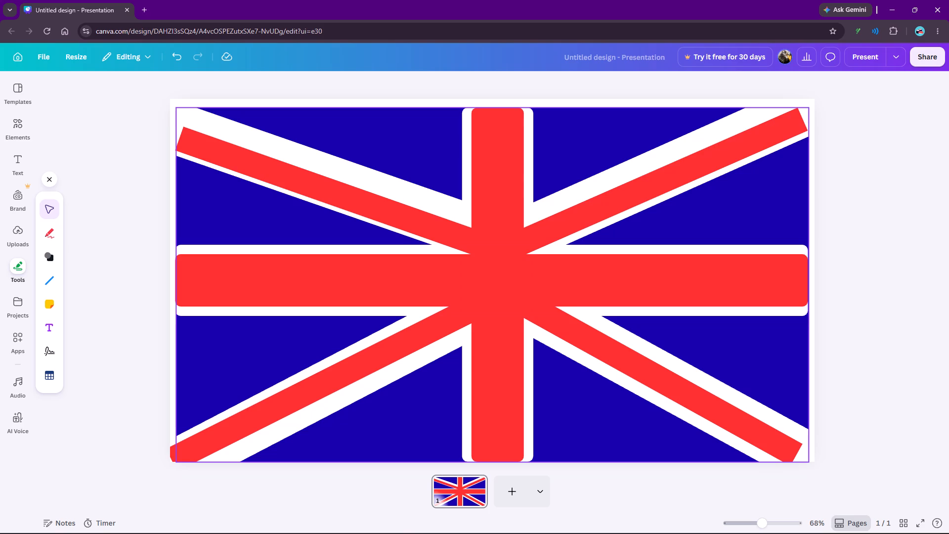
Trim the inner ends of the upper-left and upper-right red stripes back to about the cross's vertical white edges.
left_click(437, 213)
left_click(434, 224)
left_click_drag(483, 244, 436, 233)
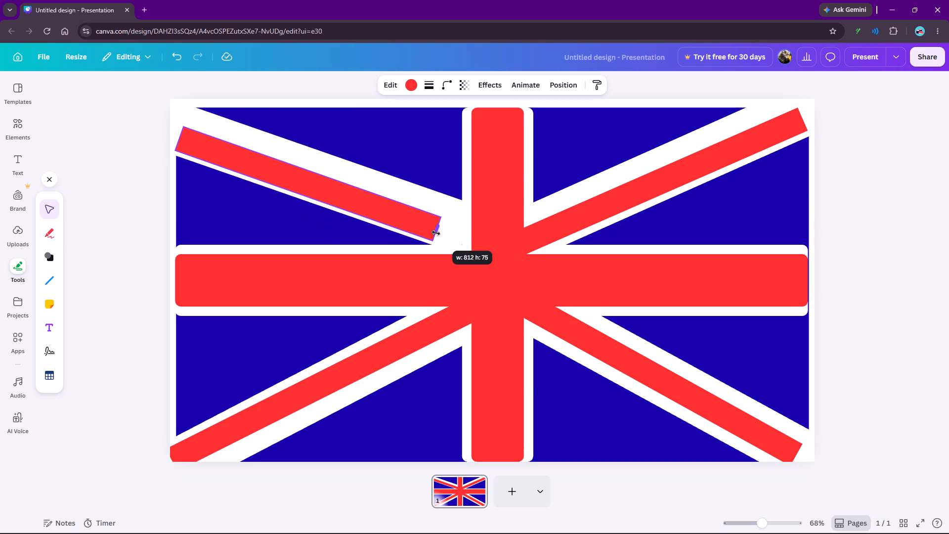
left_click_drag(436, 233, 458, 242)
left_click(554, 229)
left_click_drag(514, 242, 548, 233)
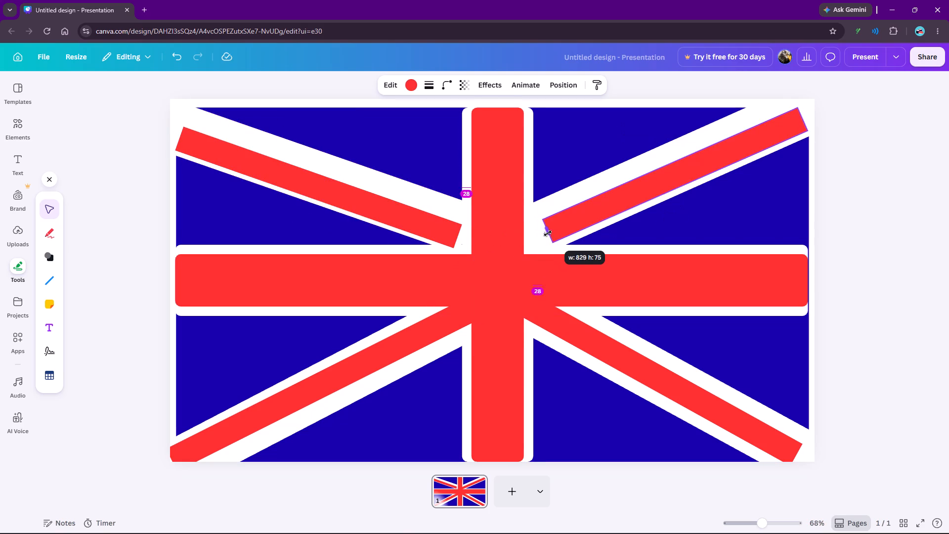
left_click_drag(548, 233, 544, 235)
left_click(653, 272)
Trim the inner ends of the lower-left and lower-right red stripes back from the red cross to the horizontal white bar's lower edge.
left_click(383, 346)
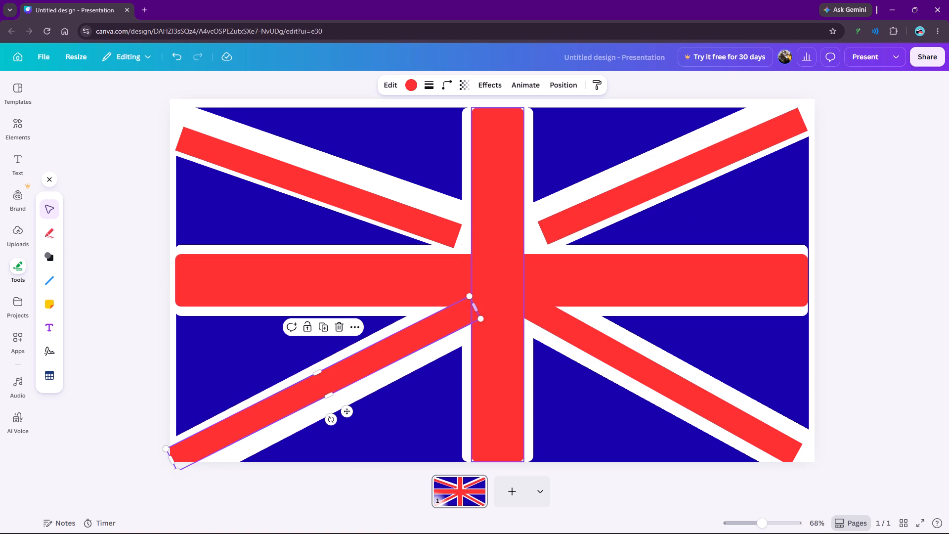
left_click_drag(473, 308, 439, 332)
left_click(605, 343)
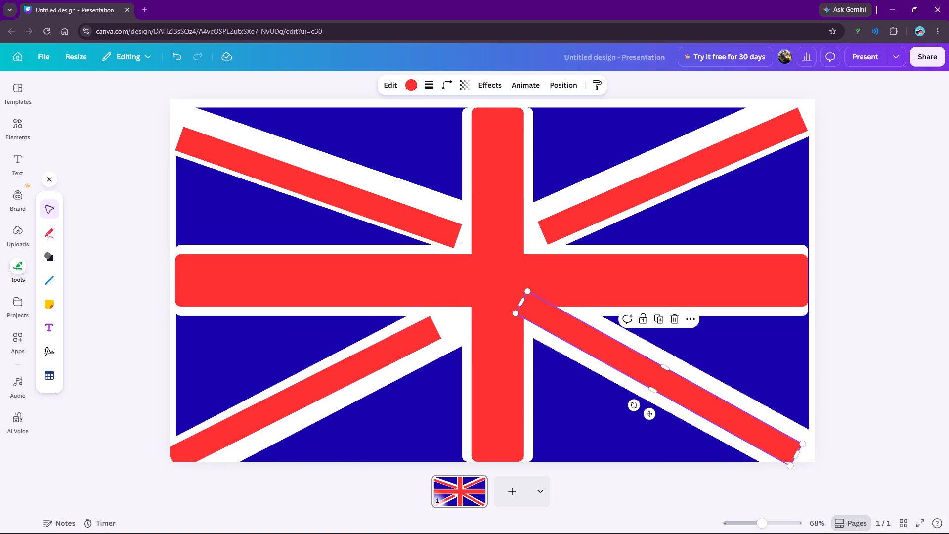
left_click_drag(521, 302, 569, 335)
left_click(827, 318)
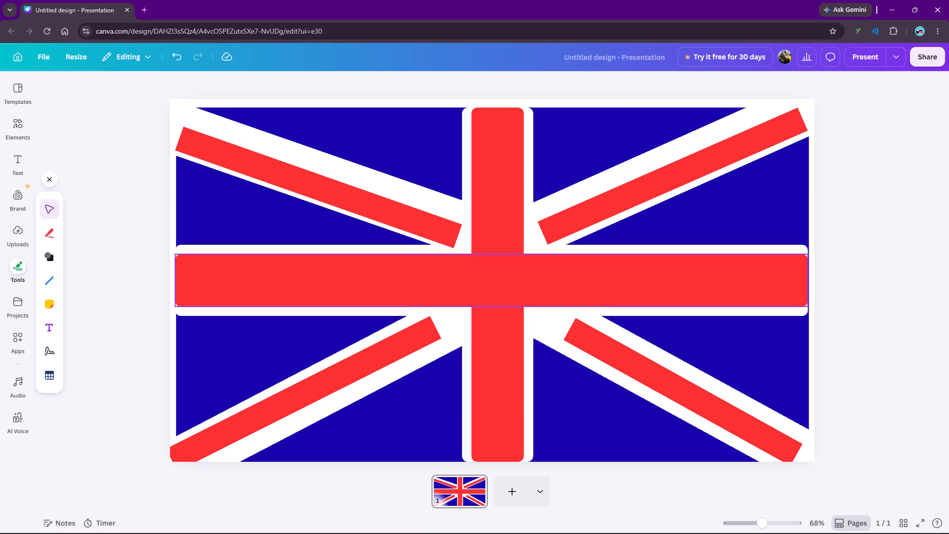
Add a text box on the cross's horizontal red bar, enlarge its font to about 43.4, and enter UNITED KINGDOM.
left_click(51, 233)
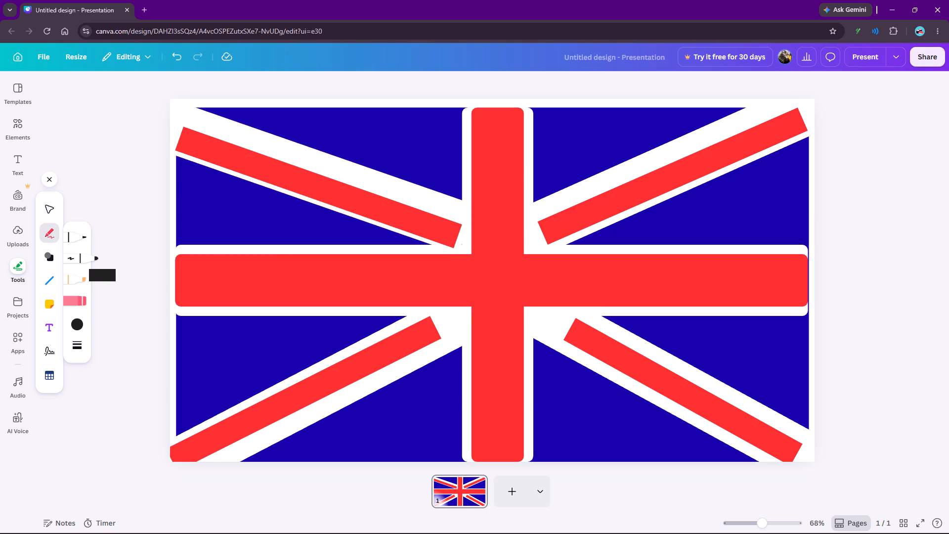
left_click(18, 155)
left_click(108, 132)
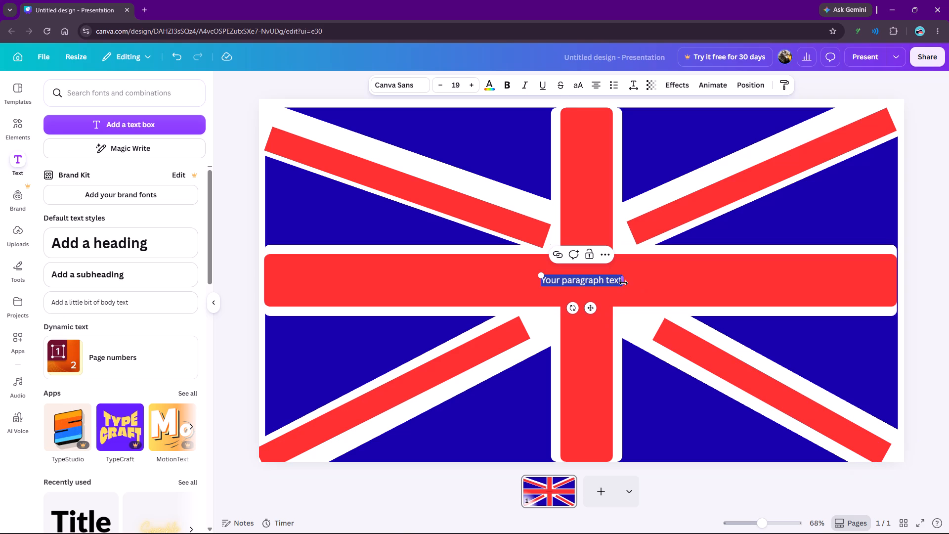
left_click_drag(539, 274, 438, 233)
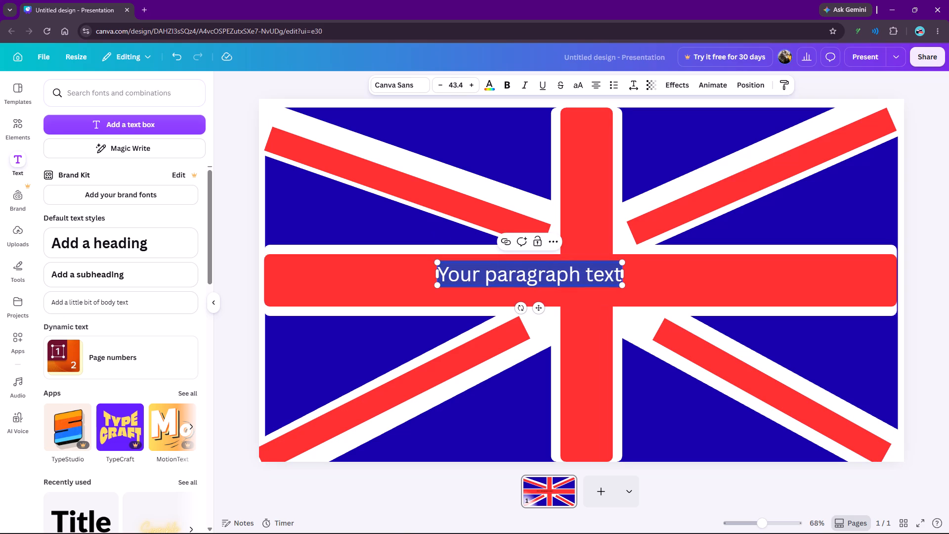
type("UNIO")
key("shift+BackSpace")
type("TED KINGDOM")
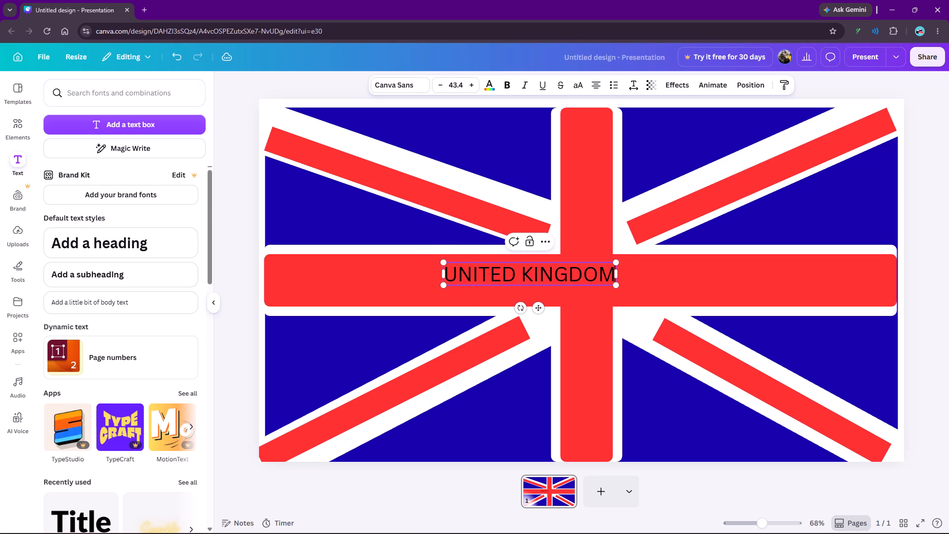
Change the font of the UNITED KINGDOM text to Anton.
double_click(491, 269)
left_click(491, 269)
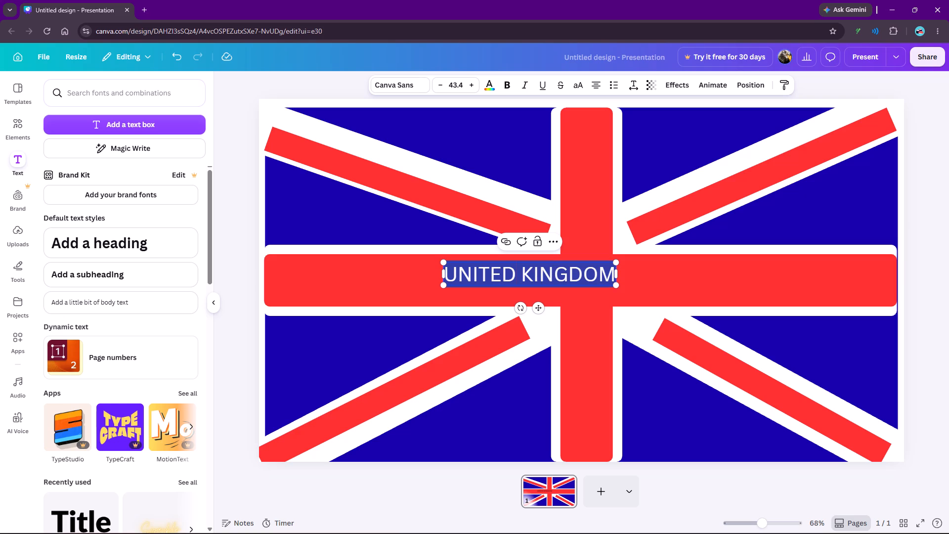
left_click(408, 84)
left_click(85, 245)
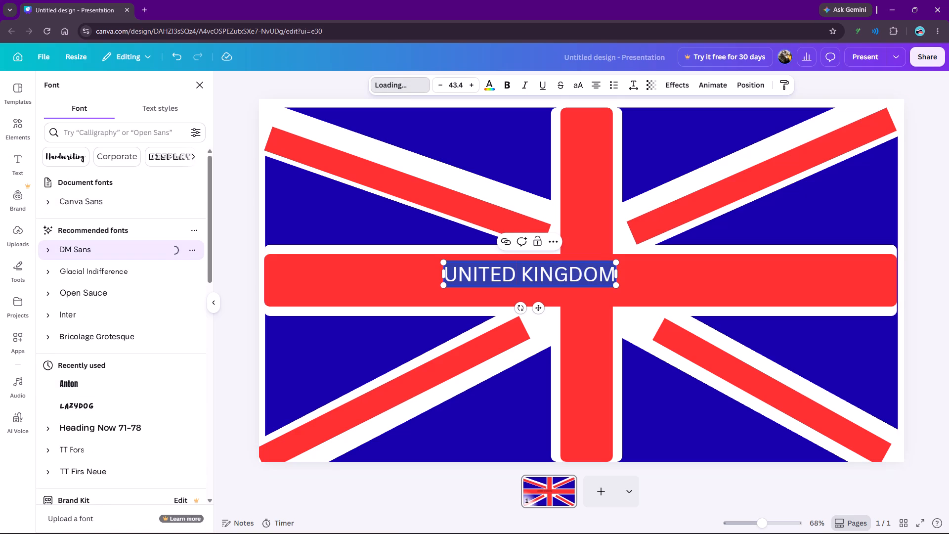
left_click(83, 378)
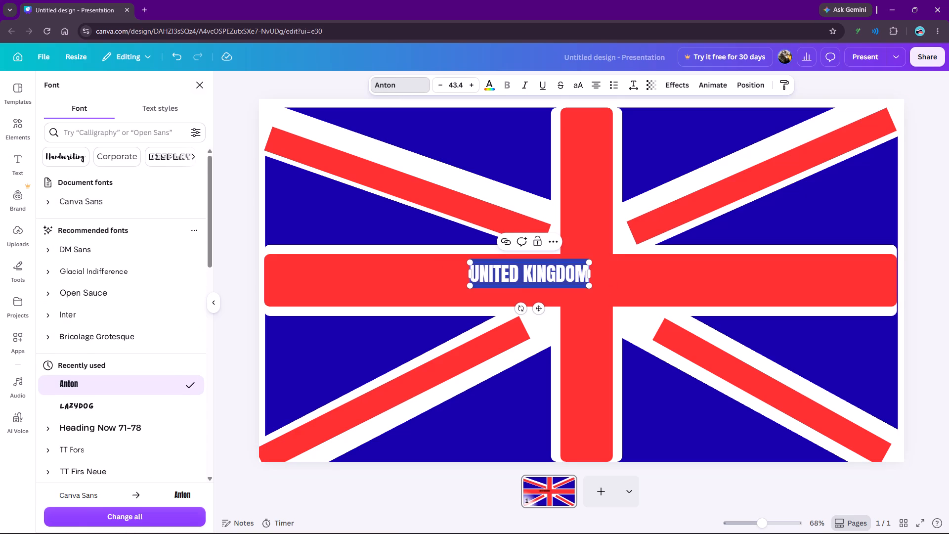
left_click(200, 84)
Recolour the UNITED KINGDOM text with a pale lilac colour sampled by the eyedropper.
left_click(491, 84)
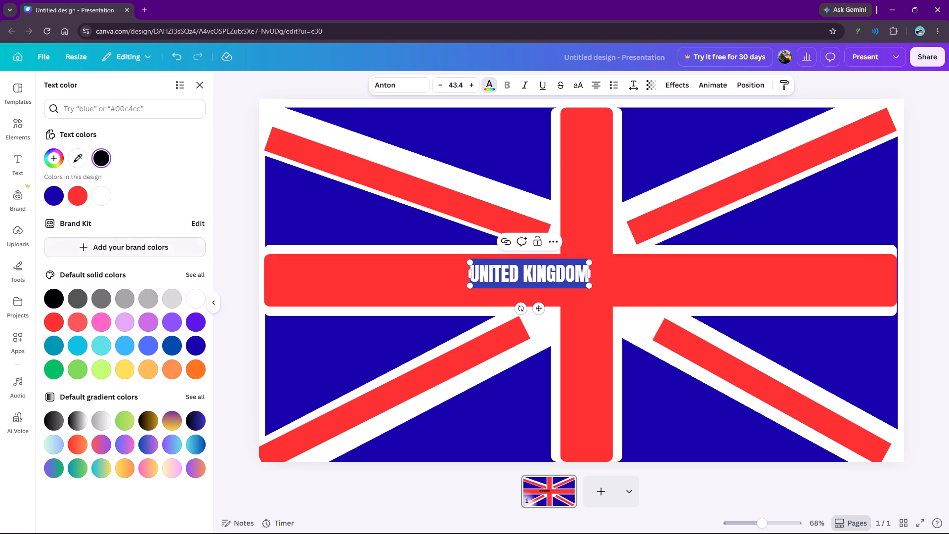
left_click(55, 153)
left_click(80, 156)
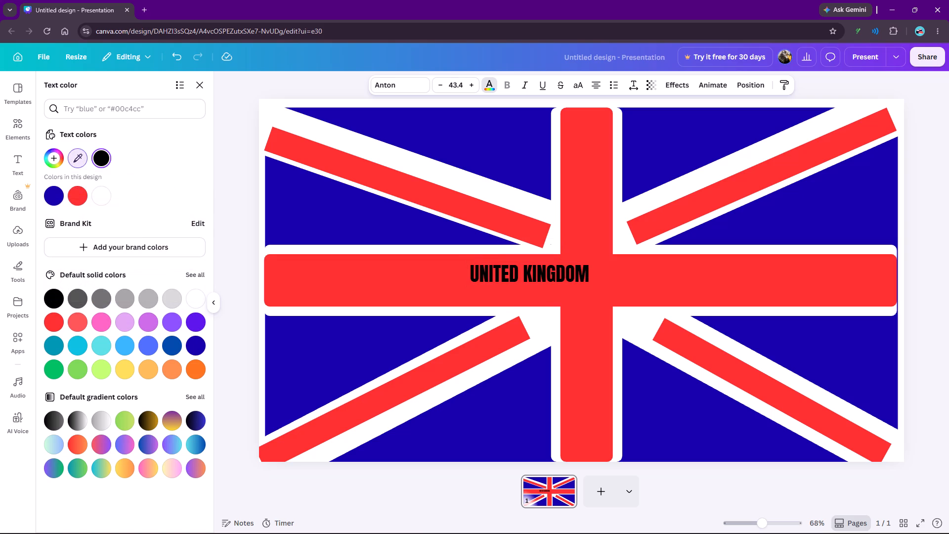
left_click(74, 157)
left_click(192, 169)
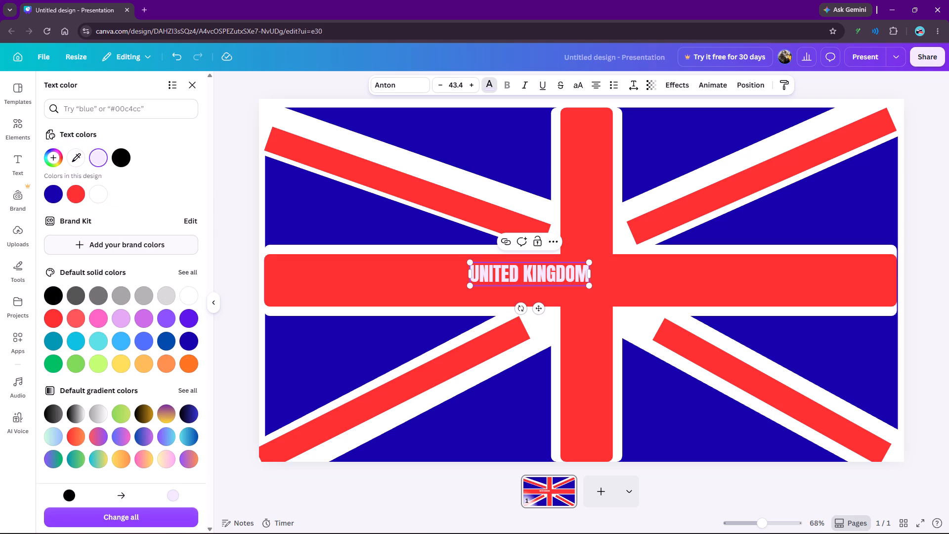
Give the UNITED KINGDOM text a red-to-blue gradient, with the second gradient colour set to #3757DD.
scroll(125, 246, "down", 4)
left_click(70, 437)
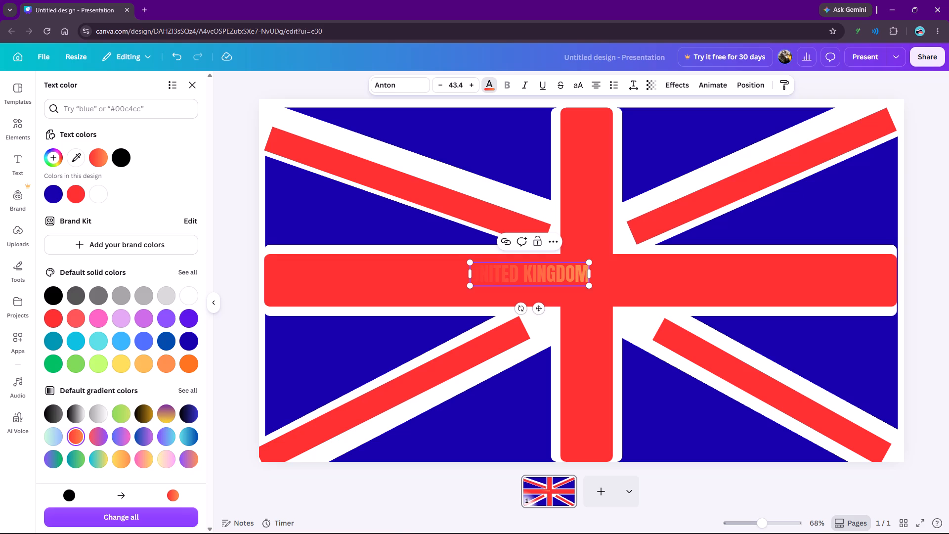
left_click(50, 159)
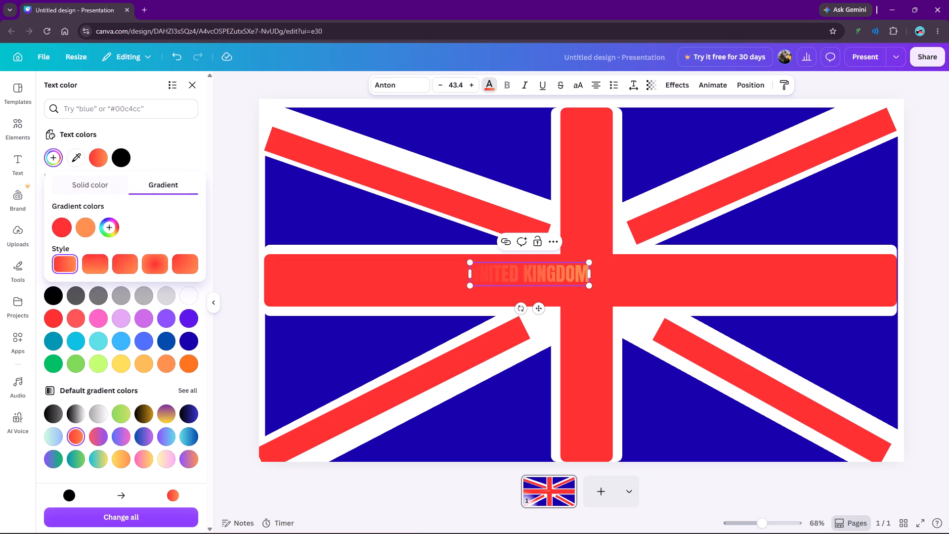
left_click(87, 230)
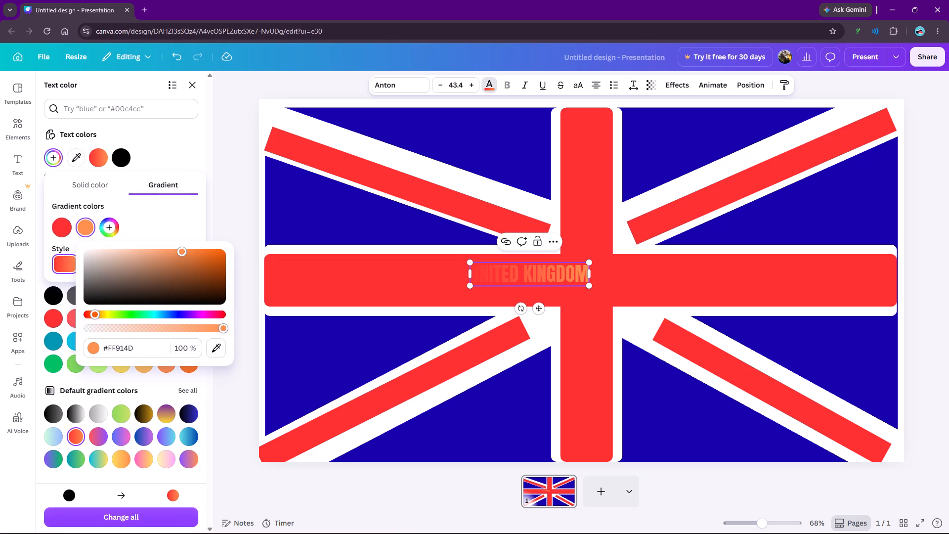
left_click(173, 314)
left_click(190, 257)
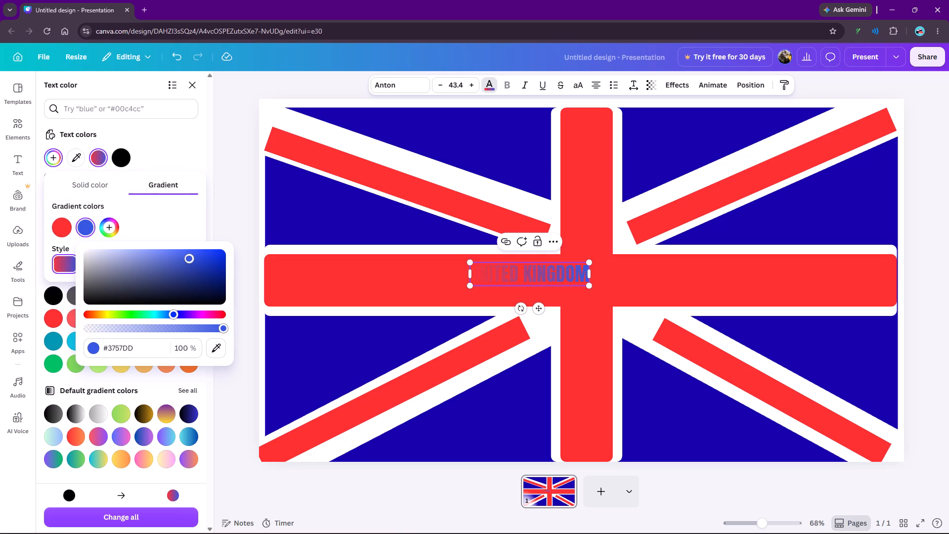
left_click(178, 209)
Move the UNITED KINGDOM text to the flag's bottom edge, just right of the vertical cross bar, and enlarge its font to about 59.9.
left_click_drag(536, 279, 574, 327)
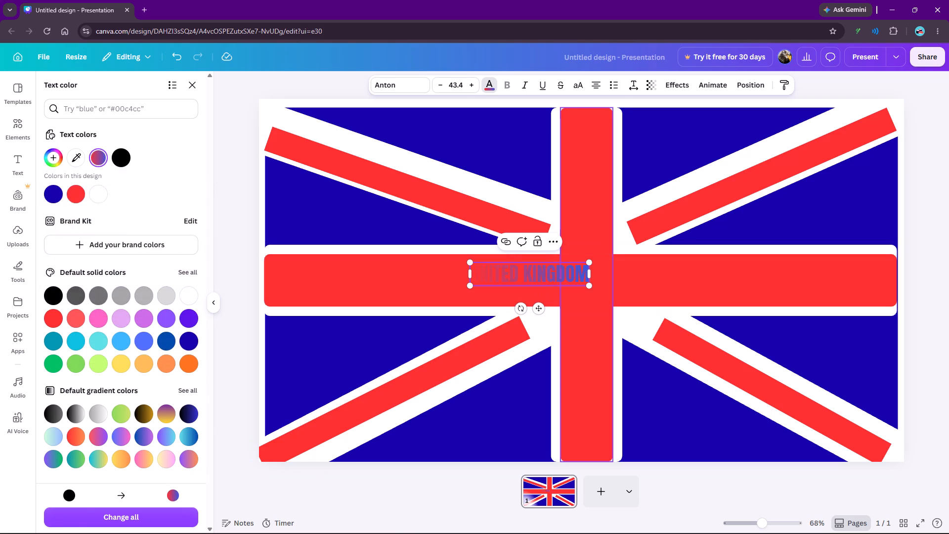
left_click(573, 327)
left_click_drag(525, 271, 704, 439)
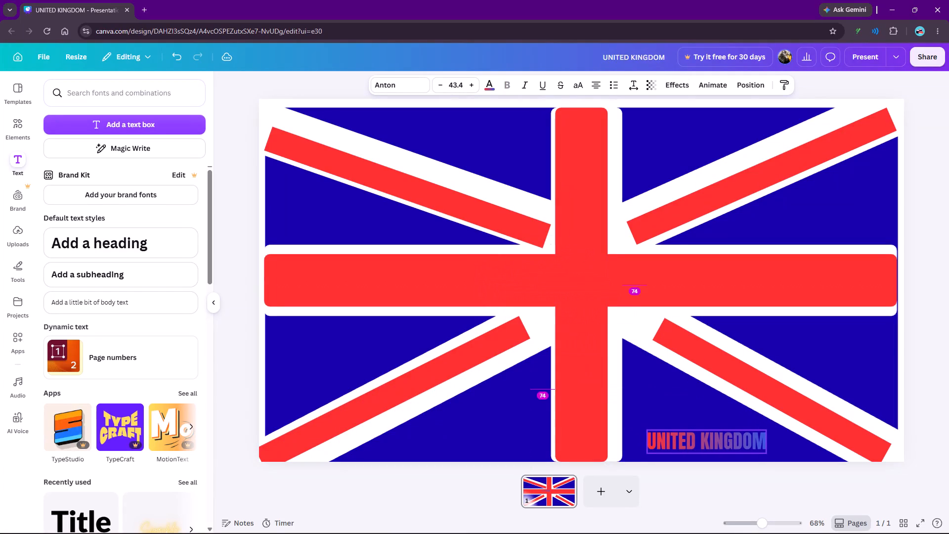
left_click_drag(704, 439, 698, 440)
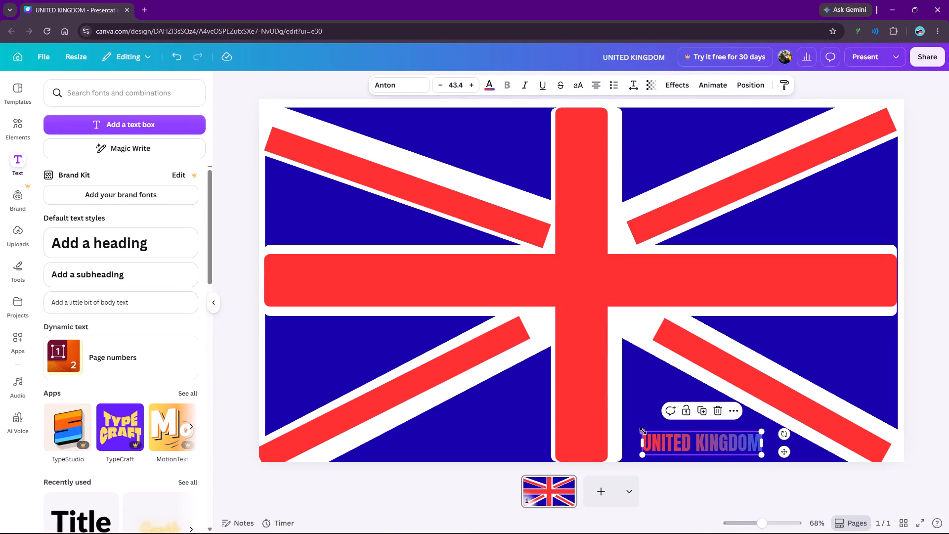
left_click_drag(643, 431, 590, 402)
left_click_drag(671, 432, 709, 437)
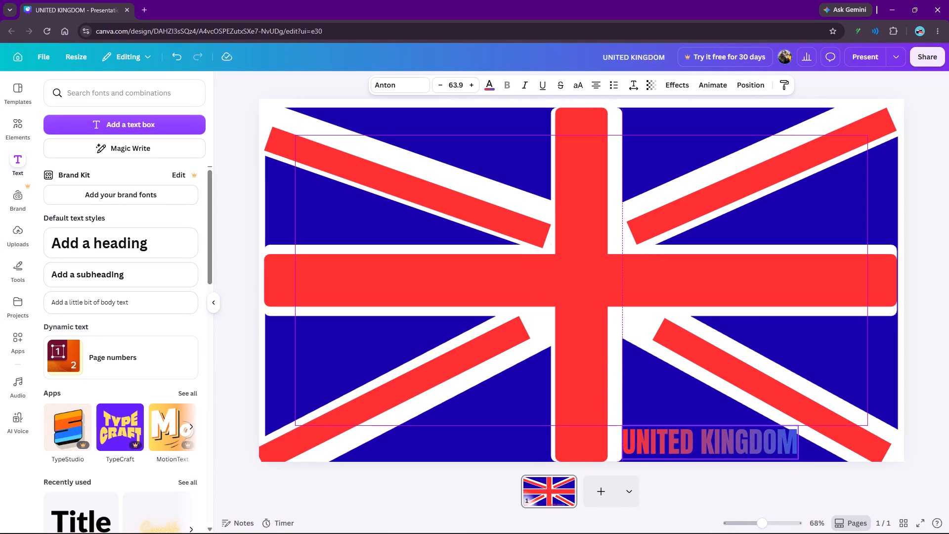
left_click_drag(709, 437, 710, 437)
left_click_drag(626, 424, 637, 429)
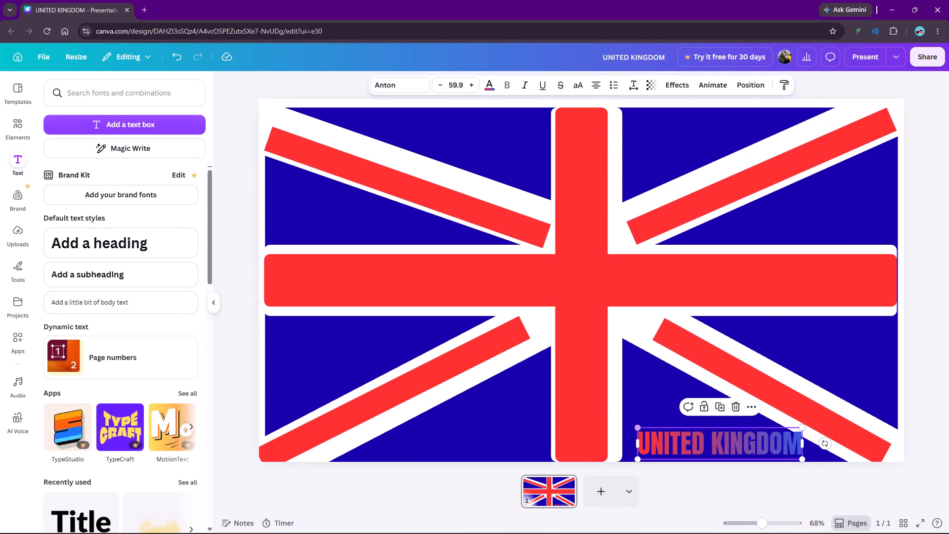
left_click_drag(677, 438, 667, 441)
left_click(673, 483)
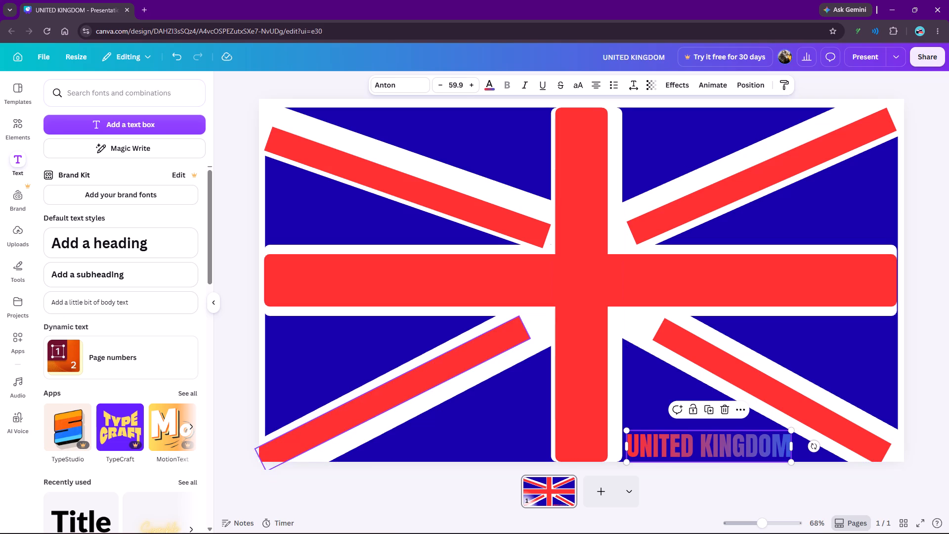
Nudge the lower-left red stripe slightly toward the cross and recentre the vertical red bar on its white bar.
left_click(505, 339)
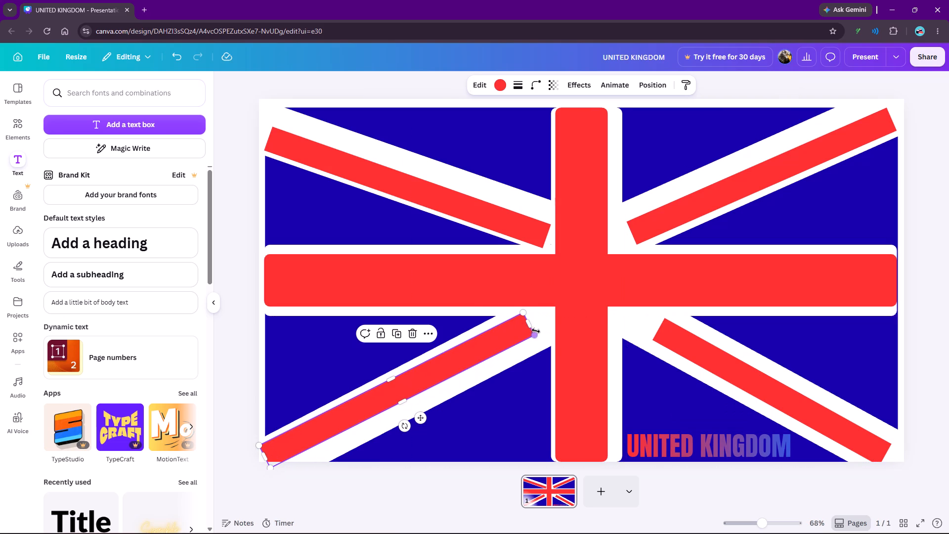
left_click(523, 225)
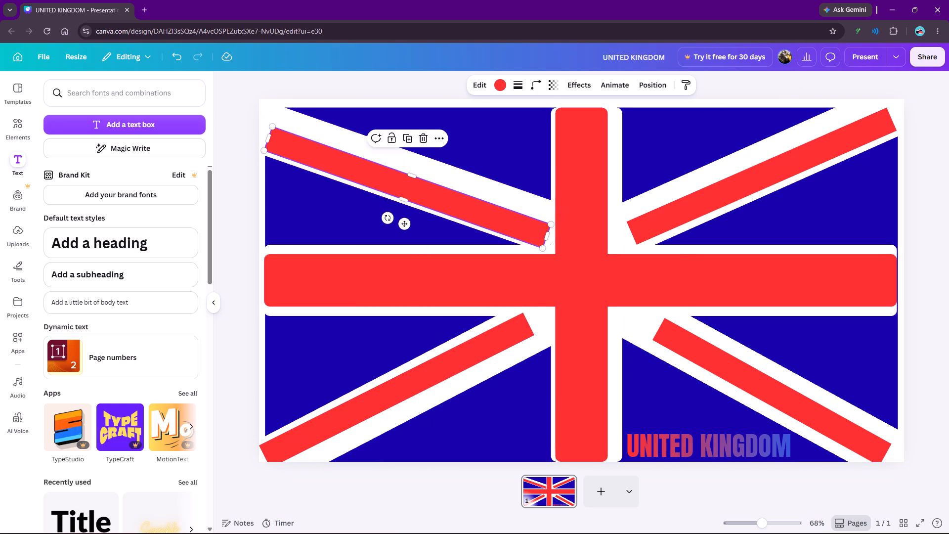
left_click_drag(589, 225, 595, 225)
left_click(735, 255)
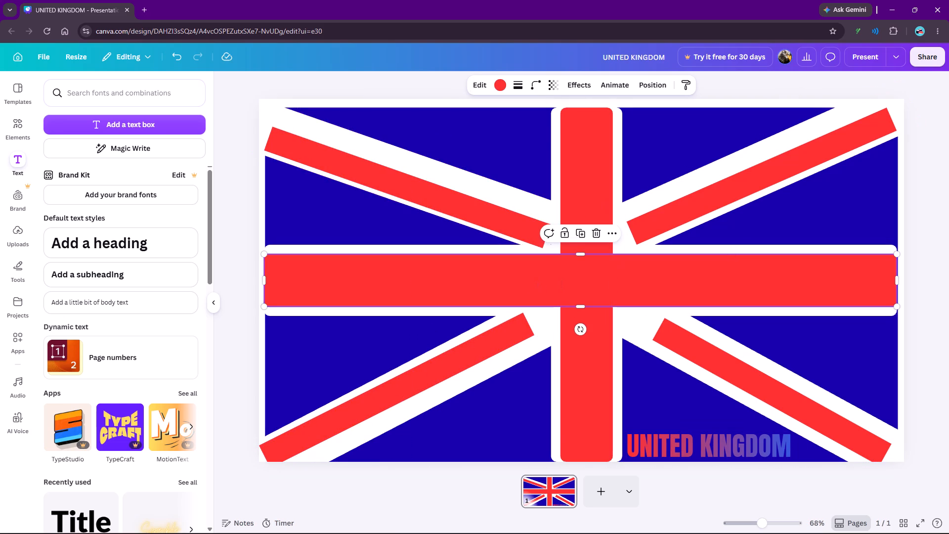
left_click(803, 348)
Select all the flag shapes and the text, try the Glow effect, and apply the Drop shadow effect instead.
left_click_drag(249, 95, 882, 474)
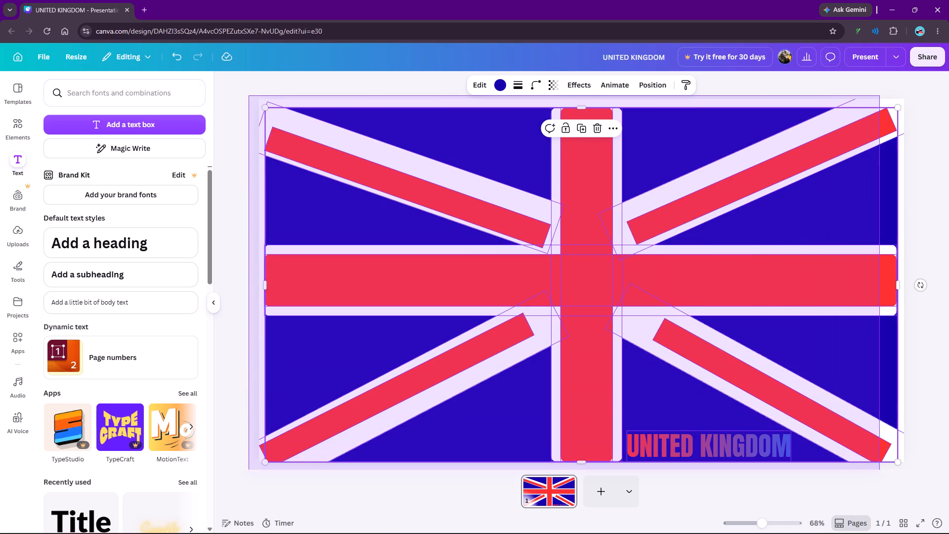
left_click_drag(882, 474, 901, 468)
left_click(716, 85)
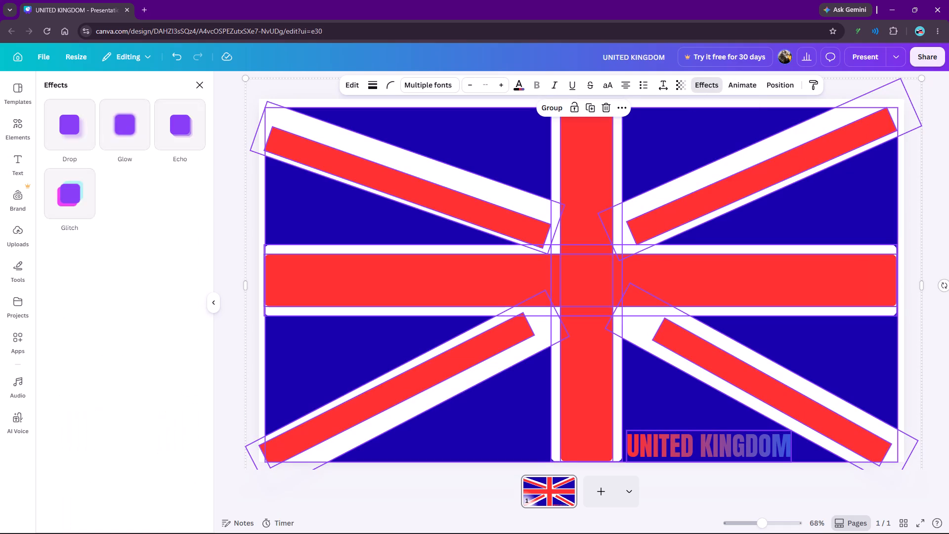
left_click(109, 129)
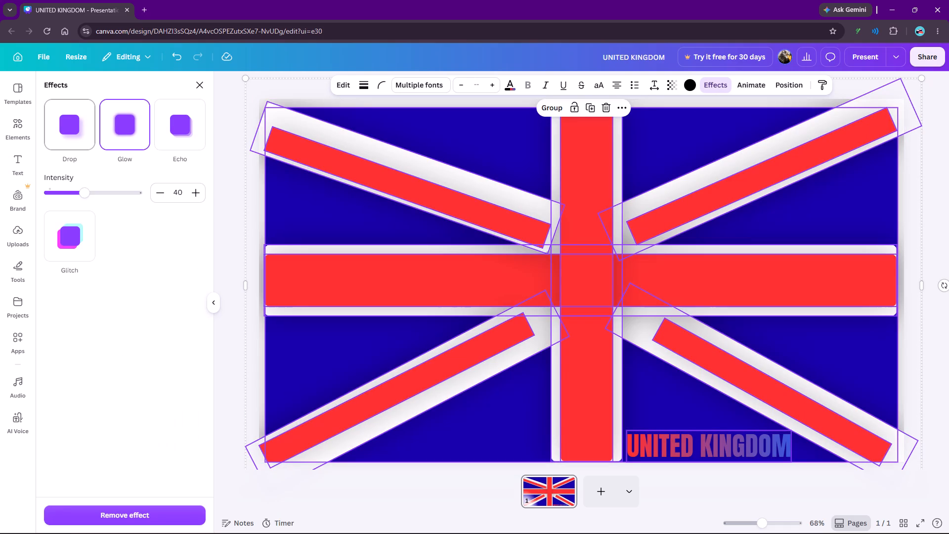
left_click(84, 129)
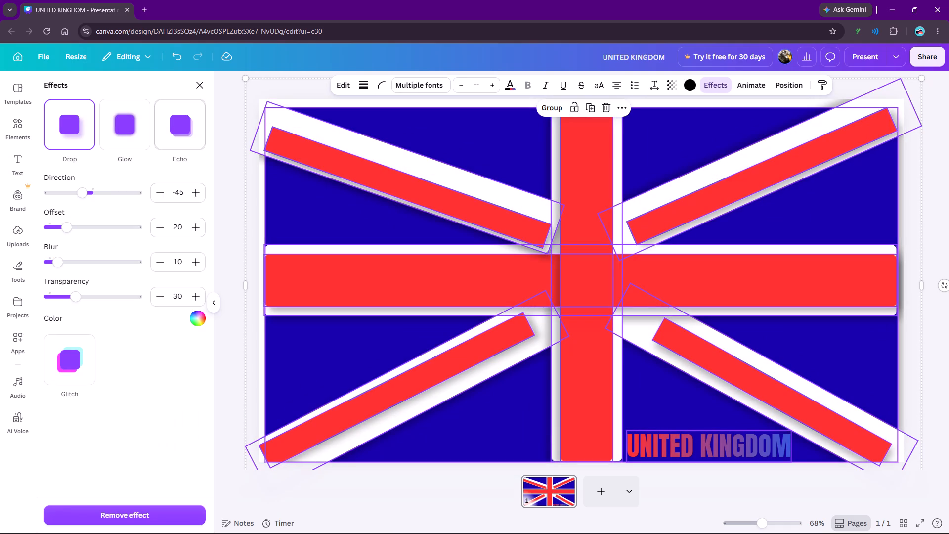
left_click(201, 88)
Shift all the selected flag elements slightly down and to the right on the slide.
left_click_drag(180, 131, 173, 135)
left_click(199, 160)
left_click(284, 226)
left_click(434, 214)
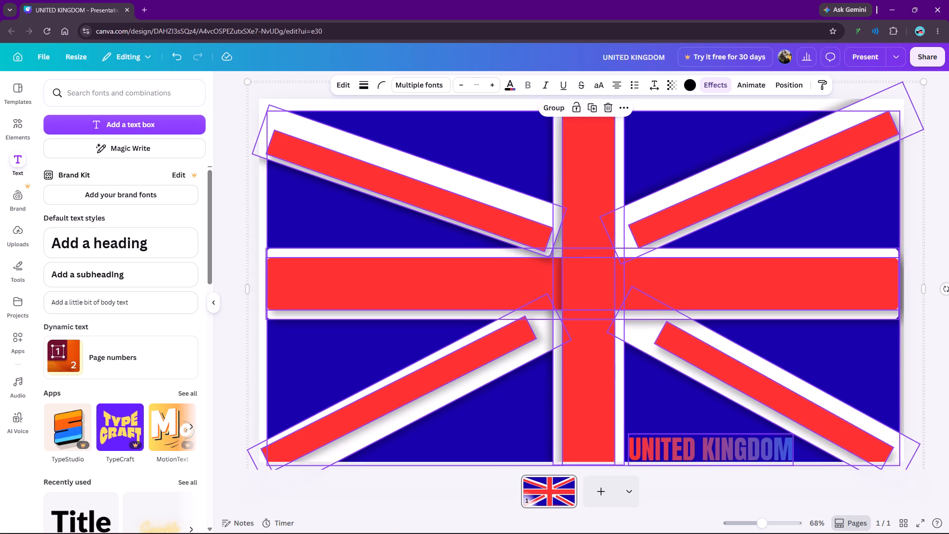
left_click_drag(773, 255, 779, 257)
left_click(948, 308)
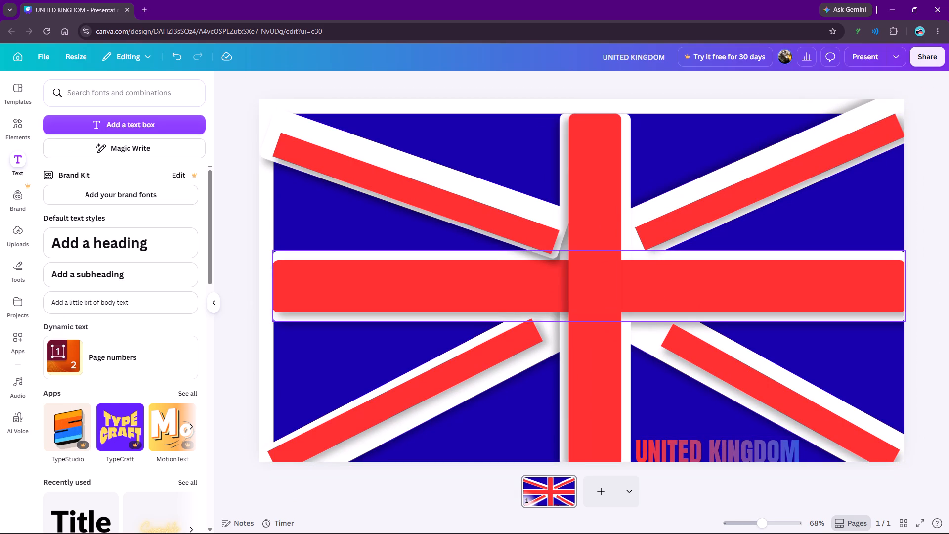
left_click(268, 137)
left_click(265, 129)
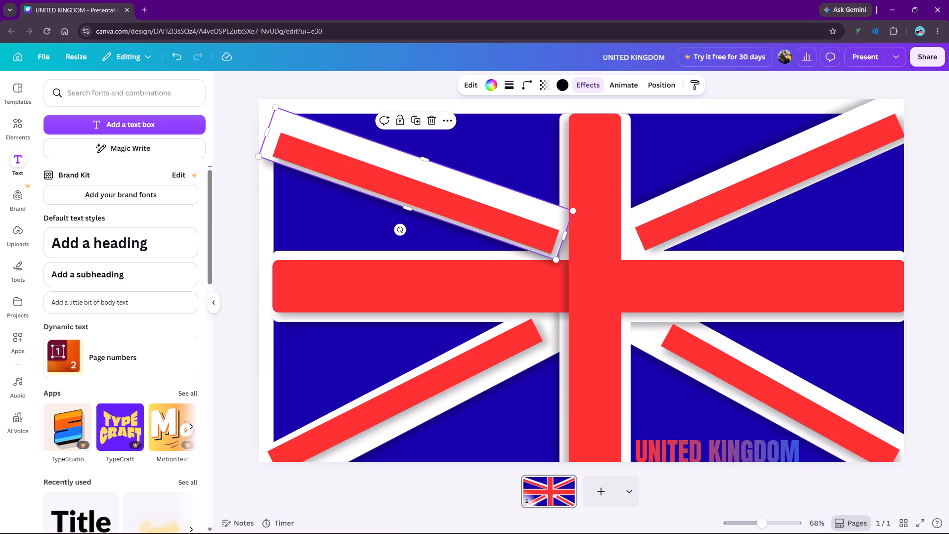
Group all the flag elements, move the group so the flag is vertically fitted and nearly centred on the slide, and ungroup it.
left_click_drag(250, 98, 914, 468)
left_click(554, 105)
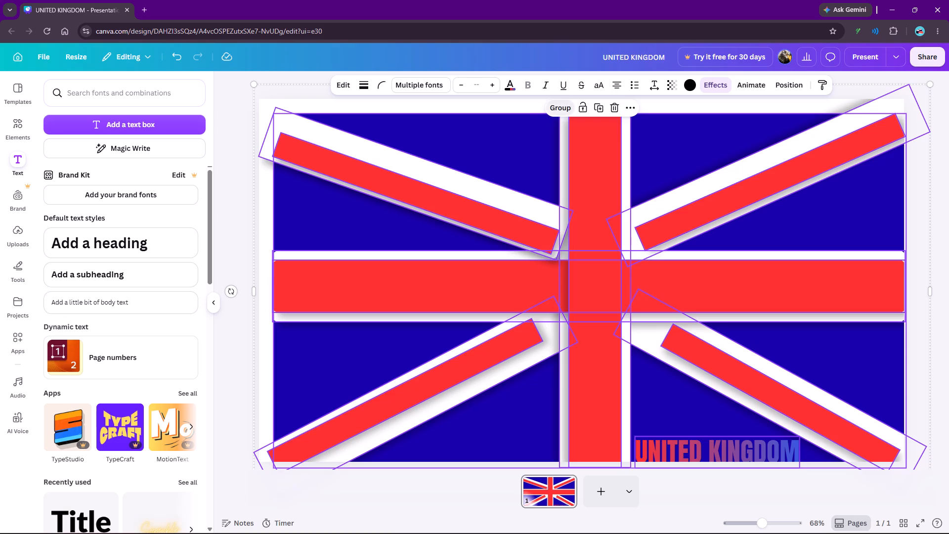
left_click_drag(528, 152, 518, 144)
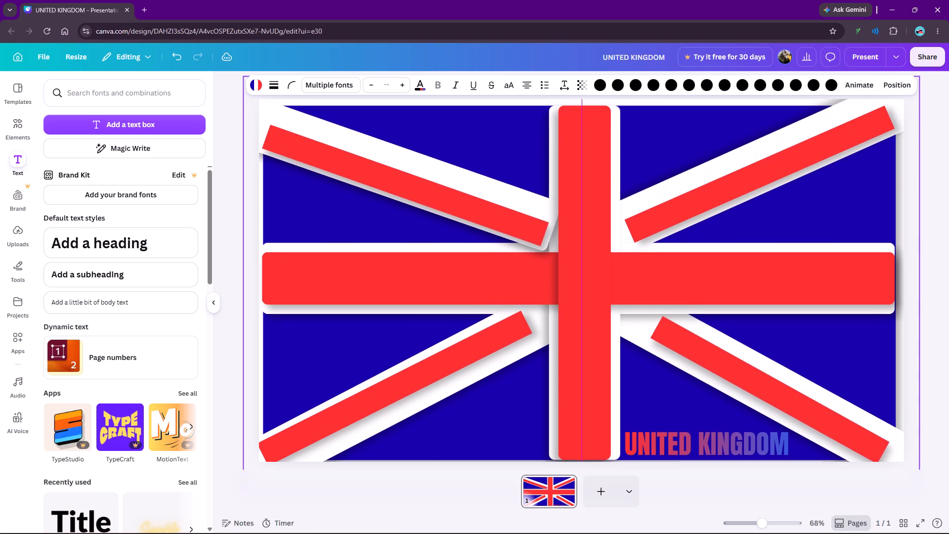
left_click_drag(518, 144, 525, 116)
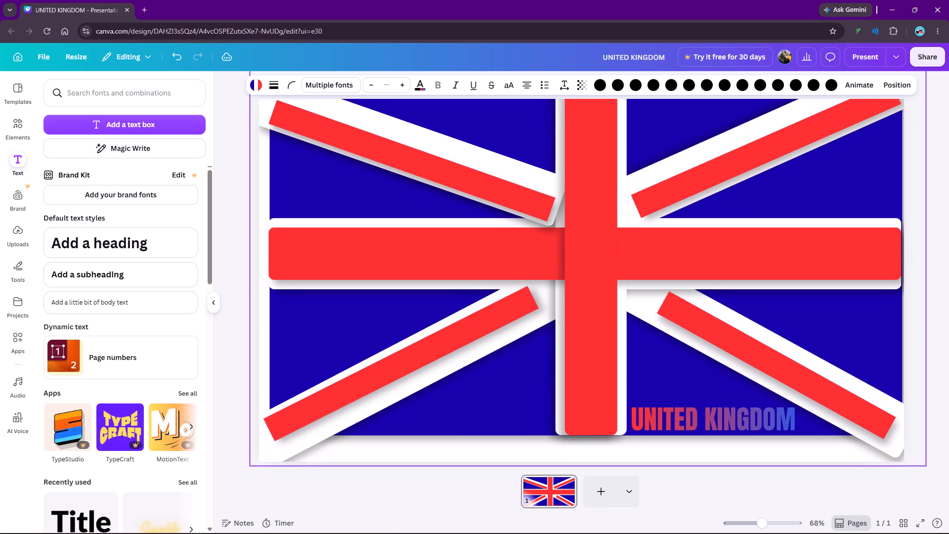
left_click_drag(525, 116, 518, 156)
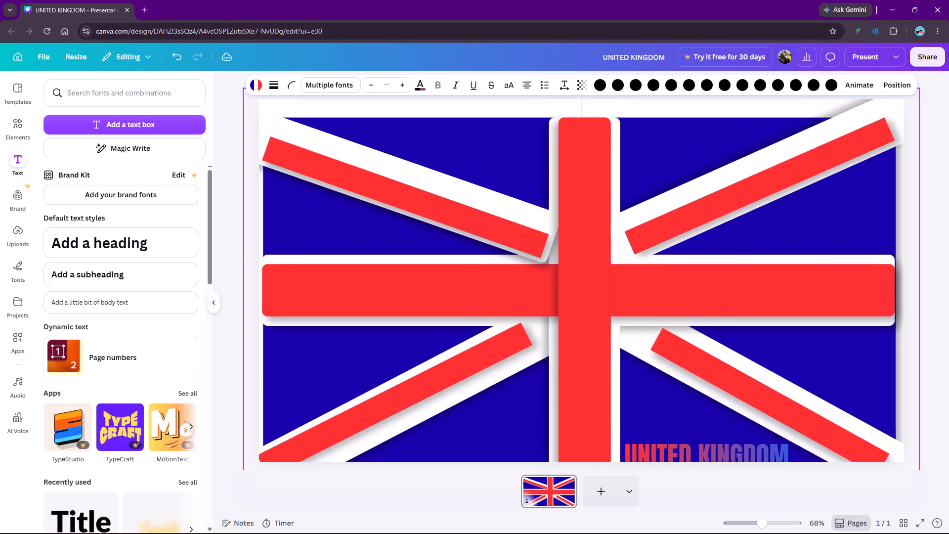
left_click_drag(518, 156, 519, 142)
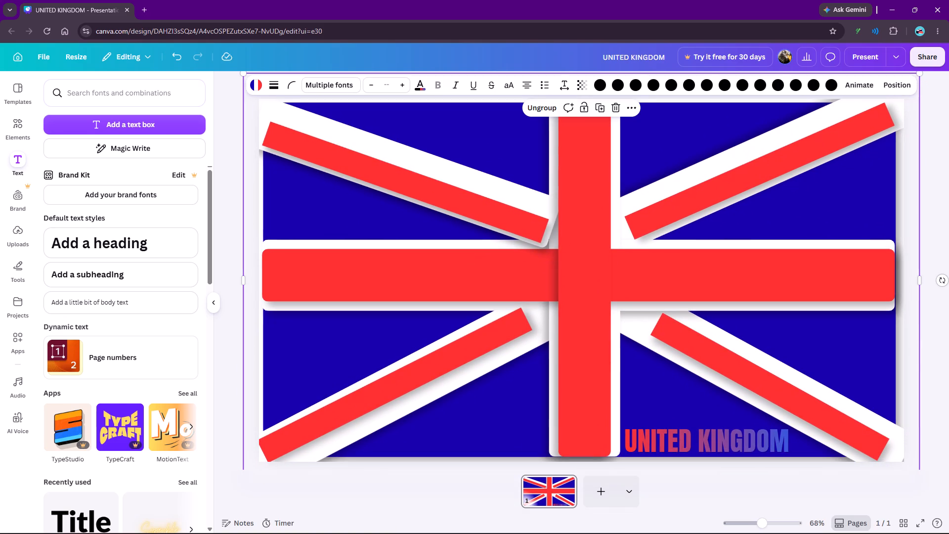
left_click(536, 110)
Apply the Succession entrance animation to all the selected flag elements.
left_click(748, 82)
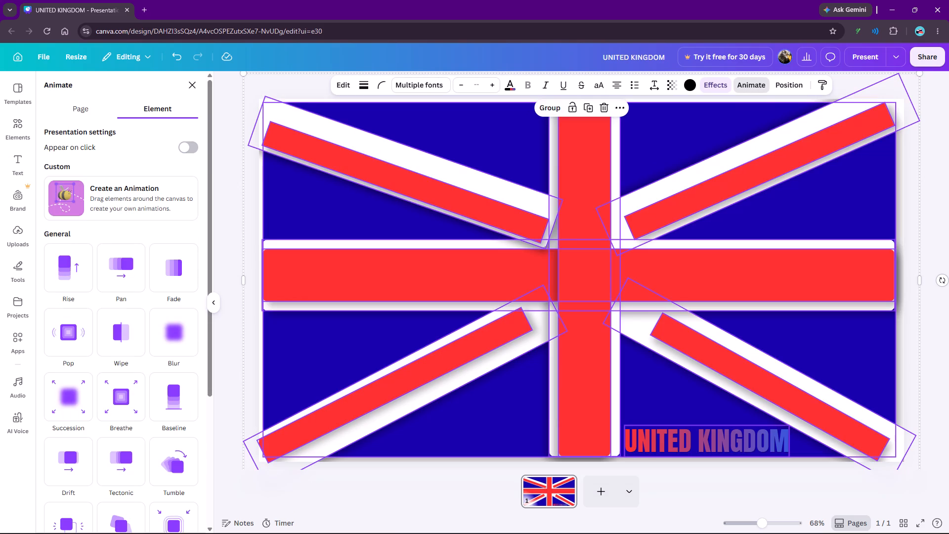
scroll(261, 271, "down", 2)
left_click(60, 392)
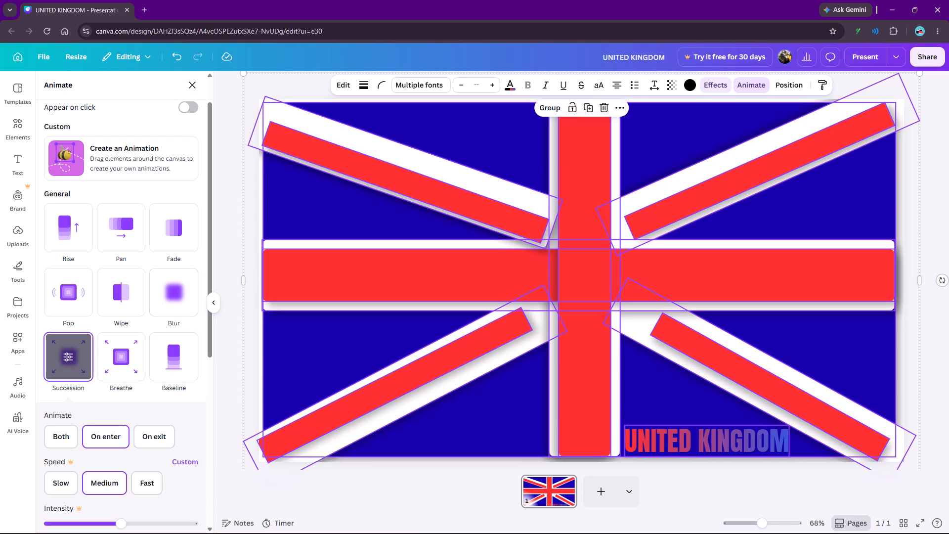
left_click(161, 332)
left_click(163, 342)
left_click(195, 79)
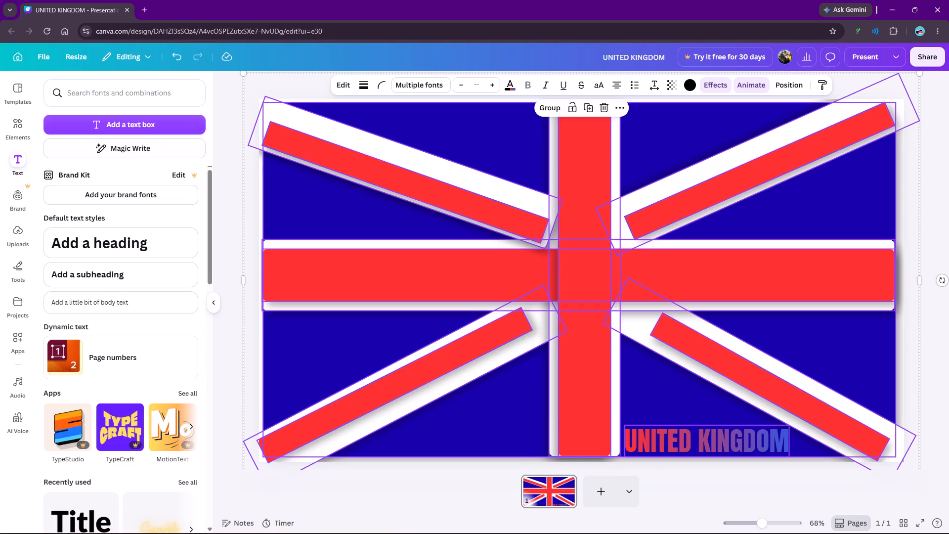
Collapse the side panel, preview the finished flag slide in full-screen presentation mode, and return to editing.
left_click(213, 300)
left_click(130, 267)
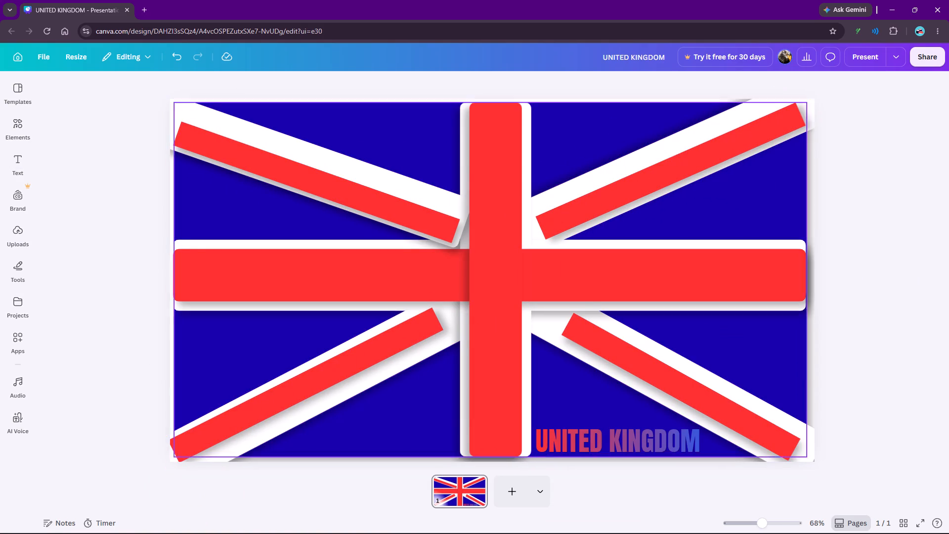
left_click(874, 54)
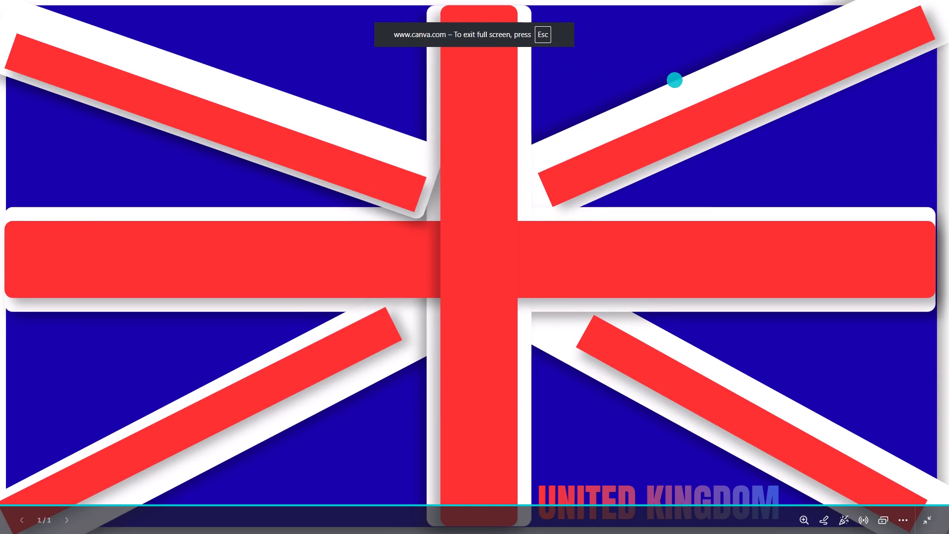
key("Escape")
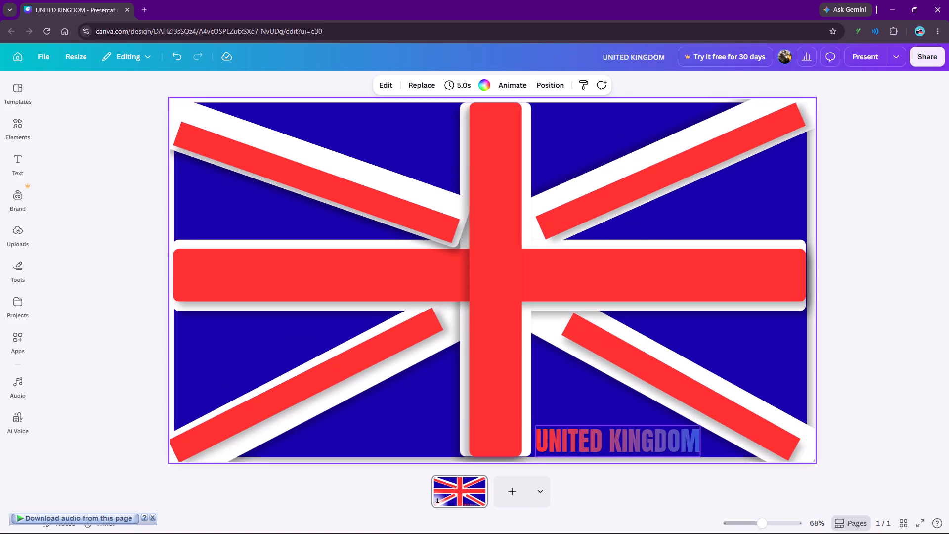
Add a blank second page after the flag slide.
left_click(519, 487)
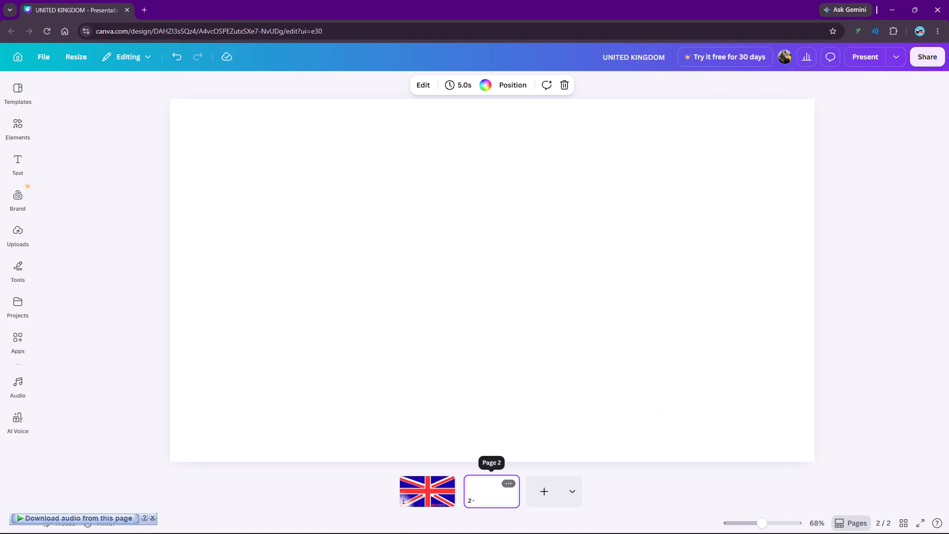
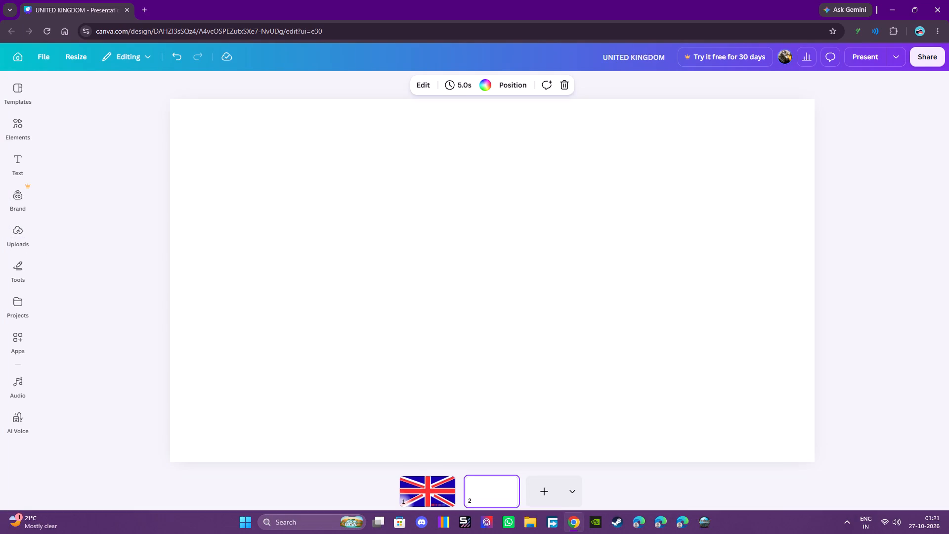
Draw a blue rounded square on the second page and place it near the page's upper-left corner with a small margin.
left_click(29, 264)
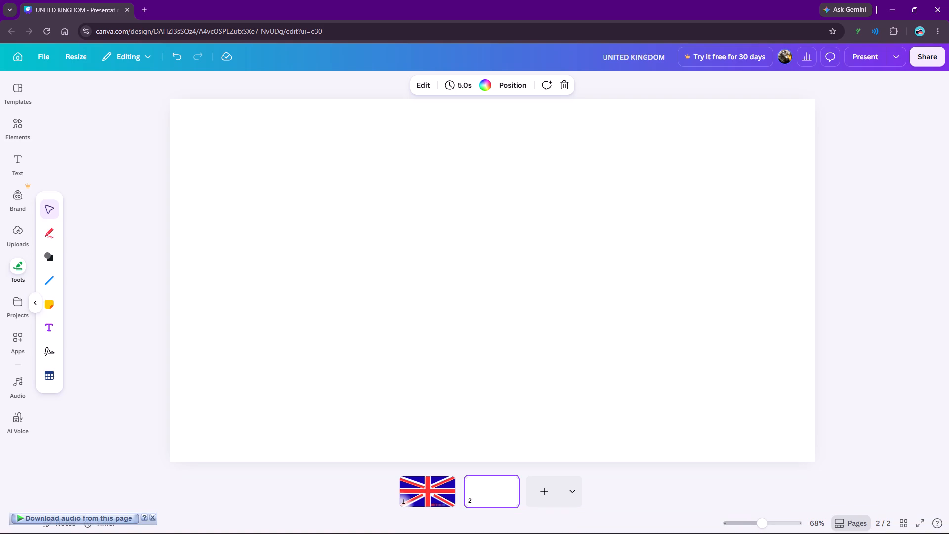
left_click(53, 265)
left_click(78, 220)
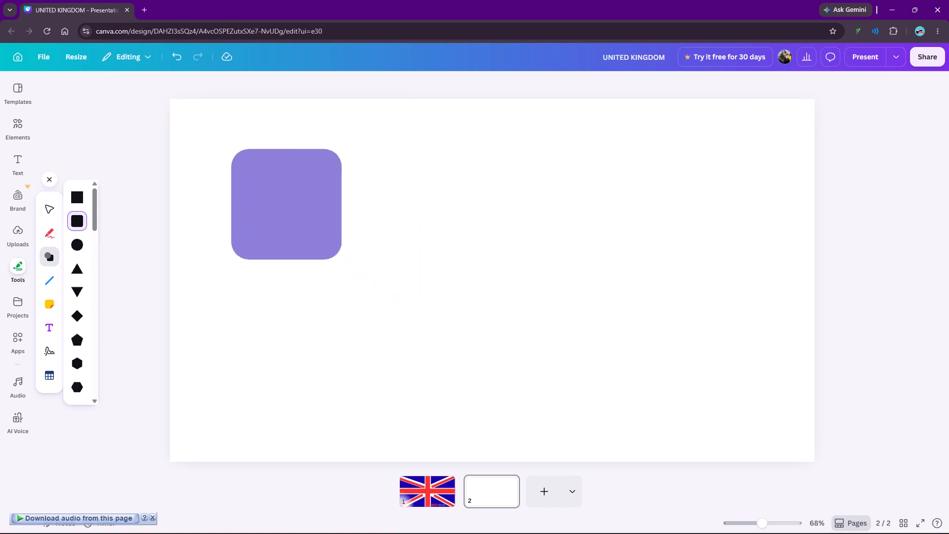
left_click(215, 137)
left_click(449, 255)
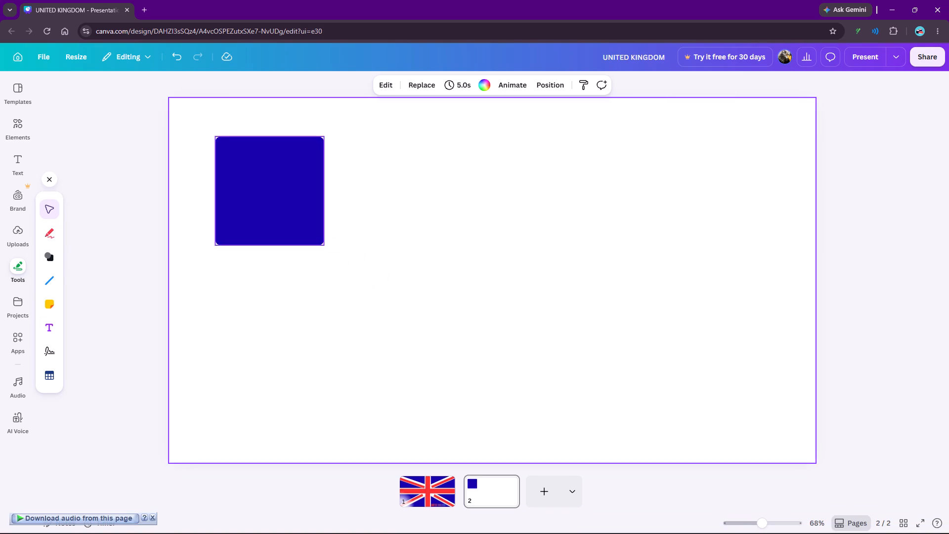
left_click_drag(272, 204, 229, 167)
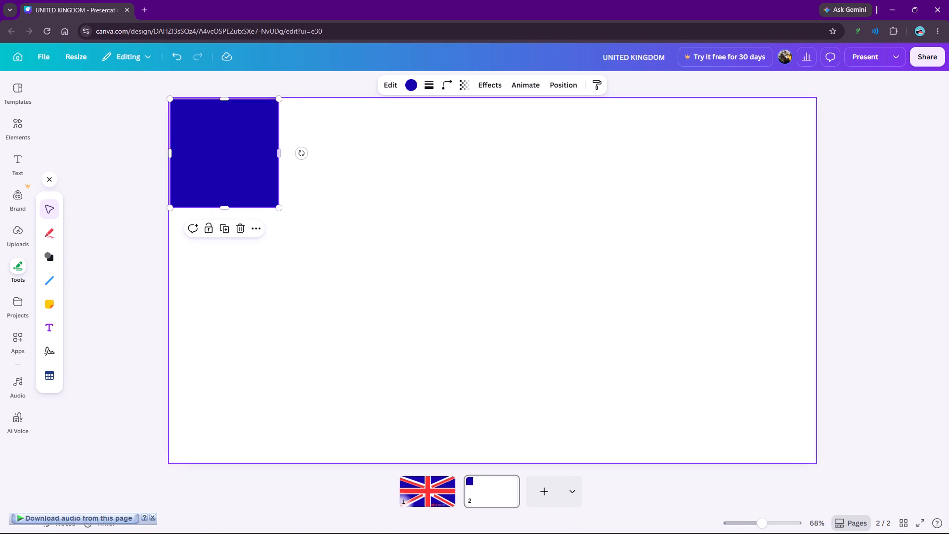
left_click_drag(259, 157, 267, 163)
left_click(267, 163)
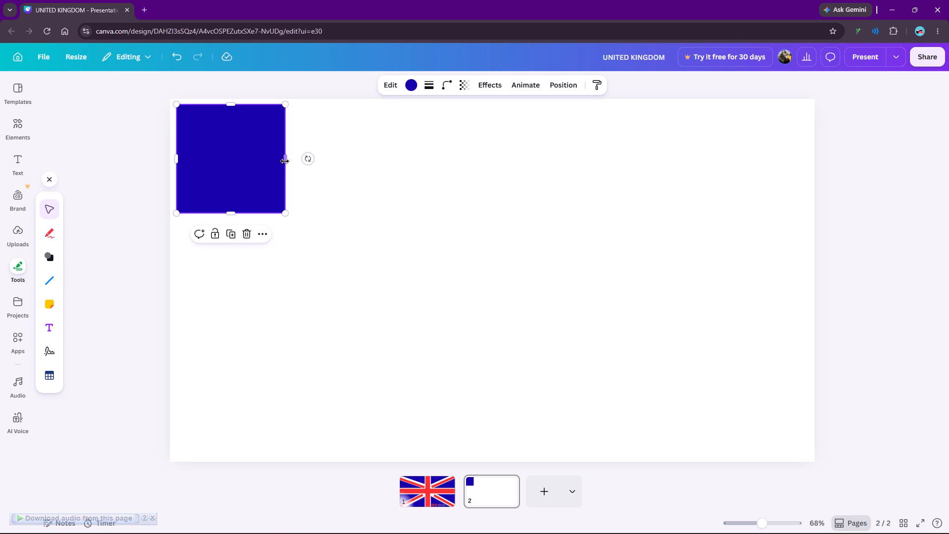
Widen the blue square into a horizontal bar spanning nearly the full page width, about 1,885 wide by 324 high.
left_click_drag(285, 161, 809, 182)
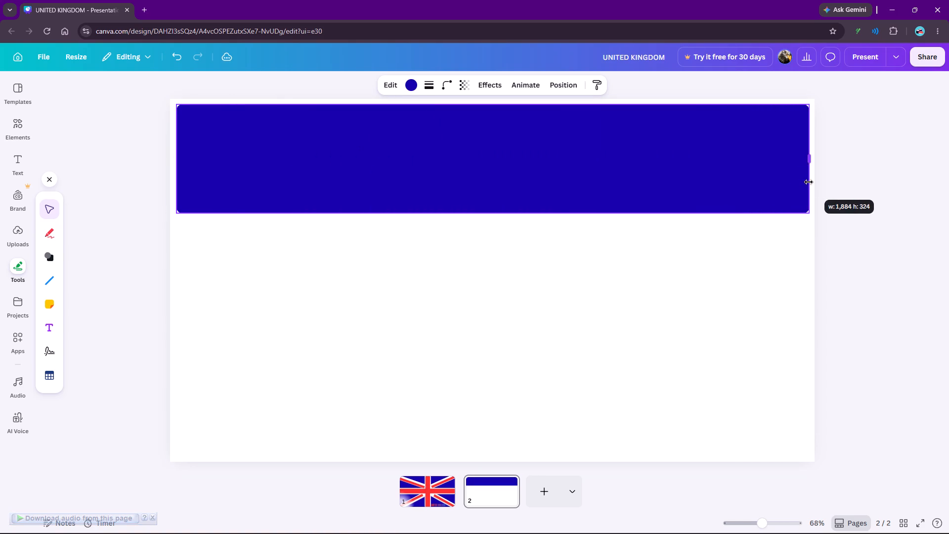
left_click_drag(809, 182, 810, 182)
left_click(609, 244)
Duplicate the blue bar, stack the copy just below it with a narrow gap, and make the top bar slightly taller.
left_click(473, 174)
right_click(473, 173)
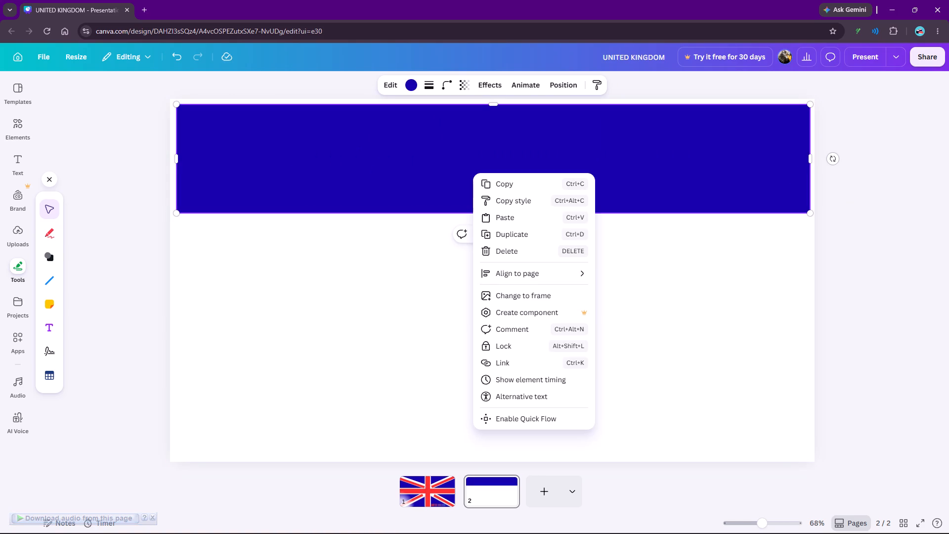
left_click(511, 234)
left_click_drag(399, 183, 409, 350)
left_click(462, 170)
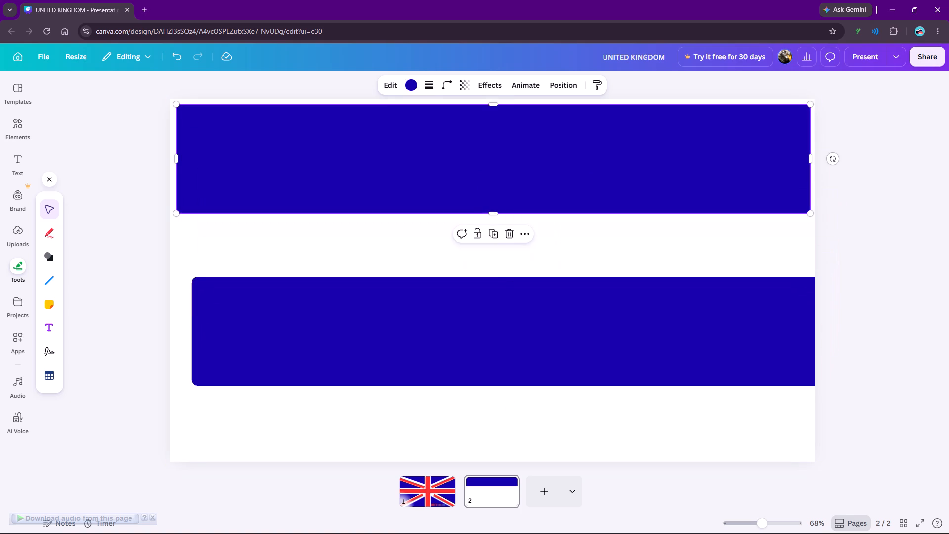
left_click_drag(498, 214, 496, 234)
left_click_drag(416, 319, 398, 296)
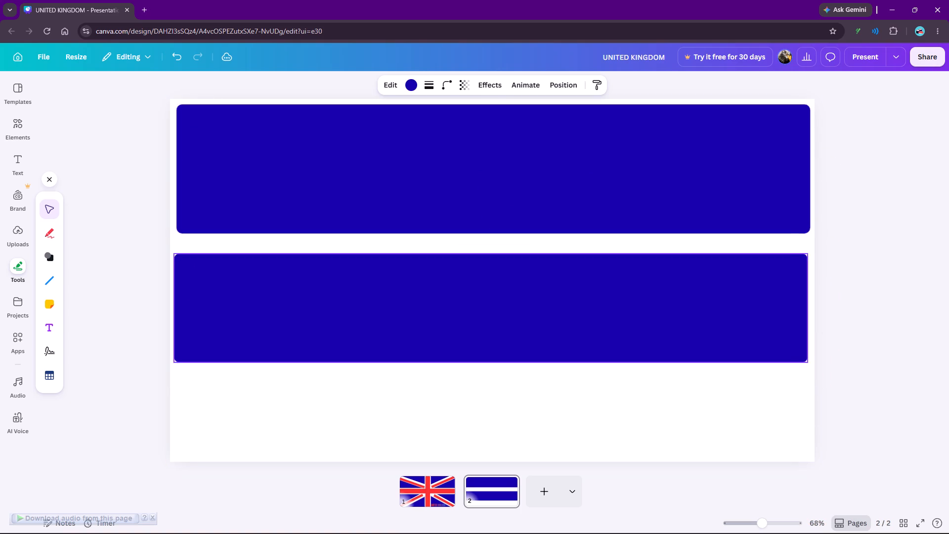
left_click_drag(398, 296, 399, 279)
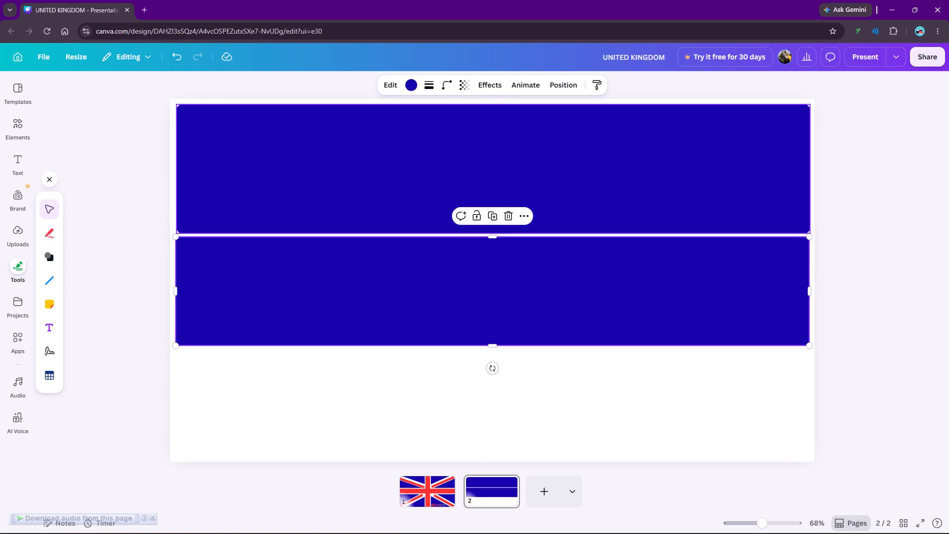
left_click(402, 185)
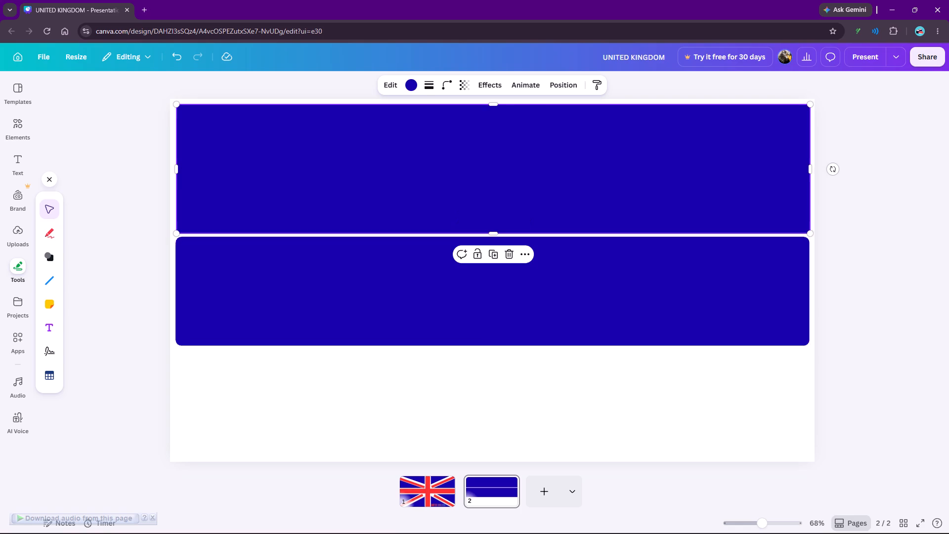
left_click_drag(493, 232, 490, 218)
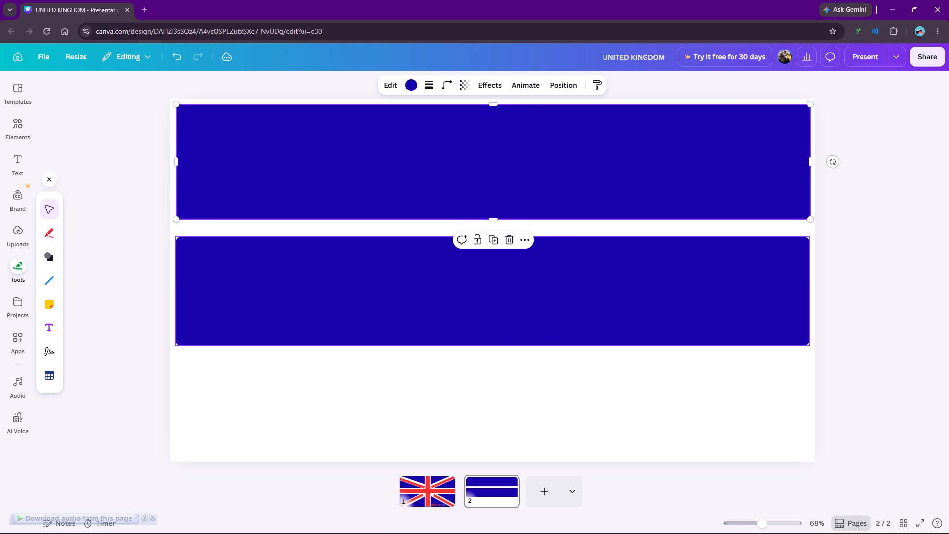
left_click_drag(431, 287, 429, 273)
Duplicate the middle bar, place the copy as a third bar near the page's bottom edge, and extend its top edge slightly upward.
right_click(429, 273)
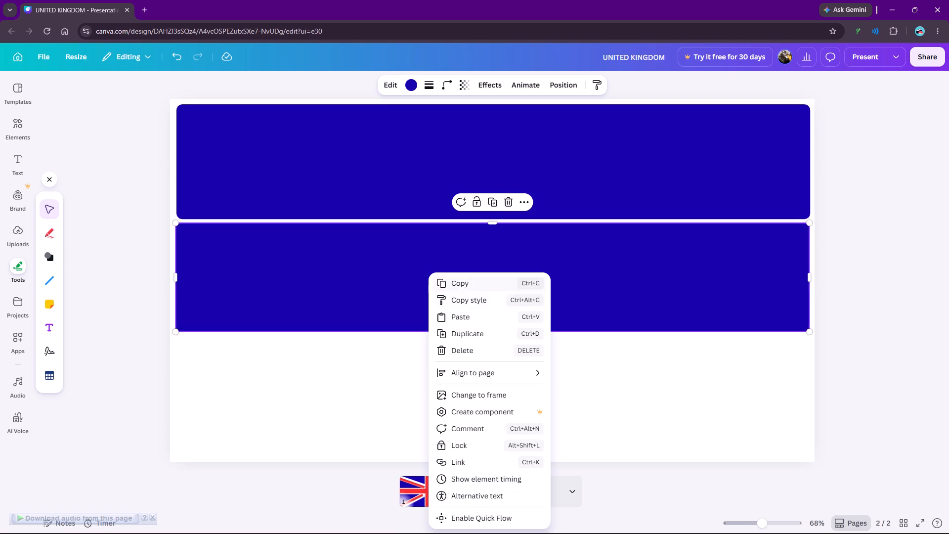
left_click(468, 332)
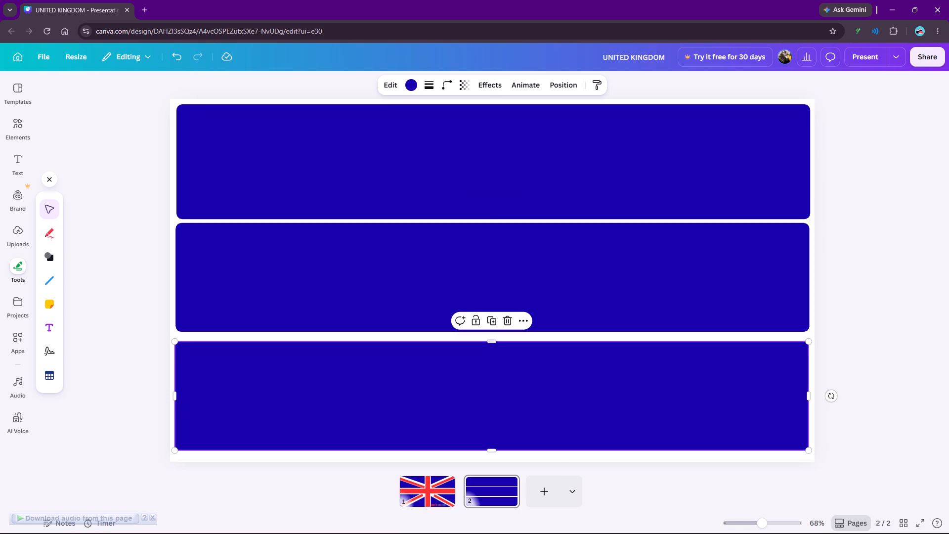
left_click_drag(432, 388, 436, 395)
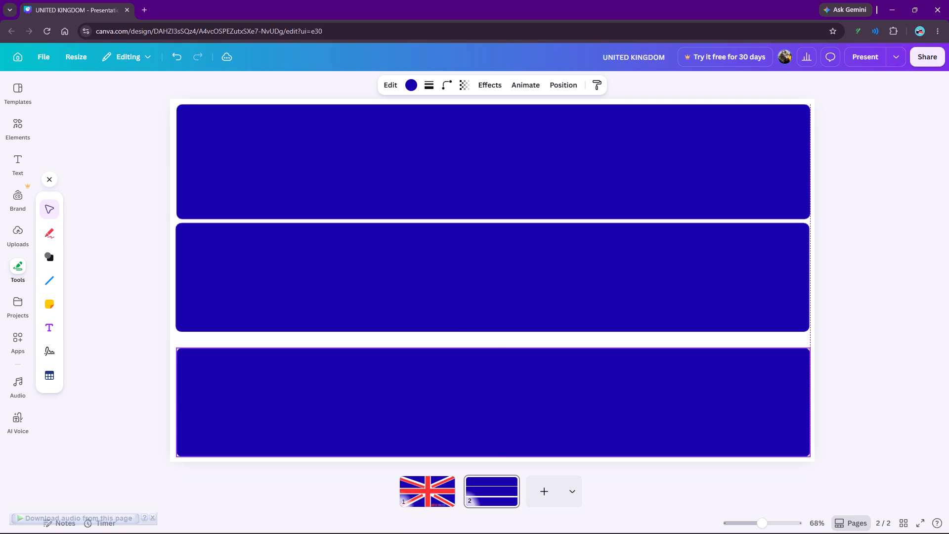
left_click_drag(436, 395, 435, 395)
left_click_drag(490, 347, 490, 342)
Reposition and slightly enlarge the middle bar, and extend the top bar downward, leaving even narrow gaps between the three bars.
left_click_drag(492, 277, 492, 283)
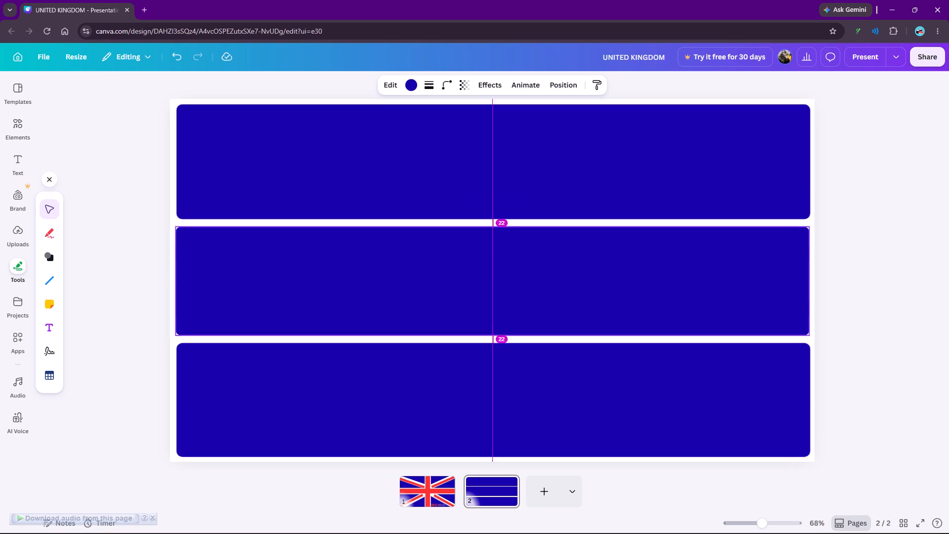
left_click_drag(492, 283, 492, 285)
left_click(493, 233)
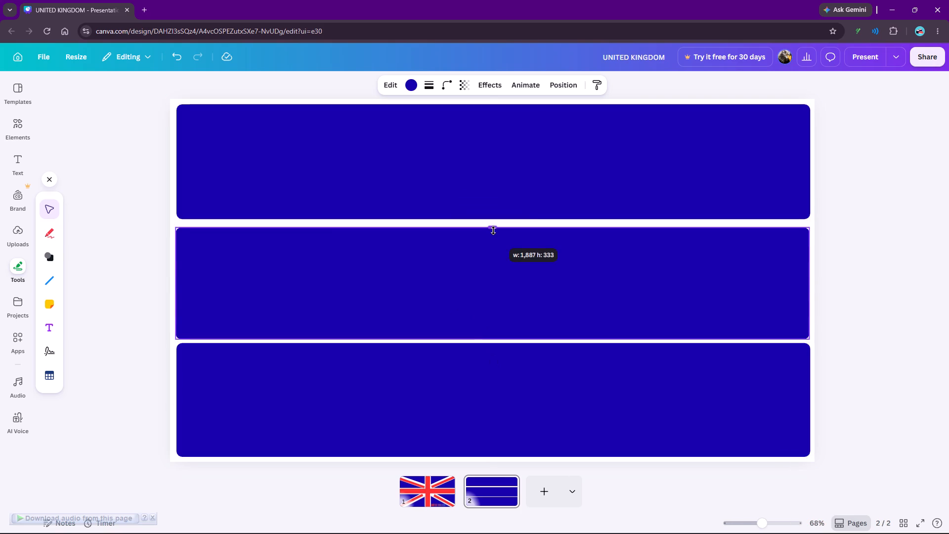
left_click(483, 161)
left_click_drag(492, 218, 492, 220)
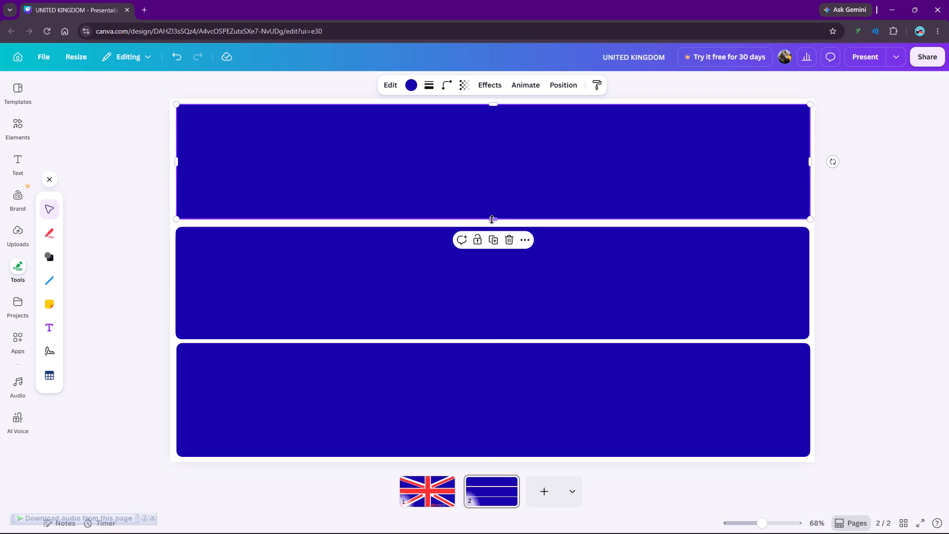
left_click_drag(492, 220, 492, 222)
left_click(849, 250)
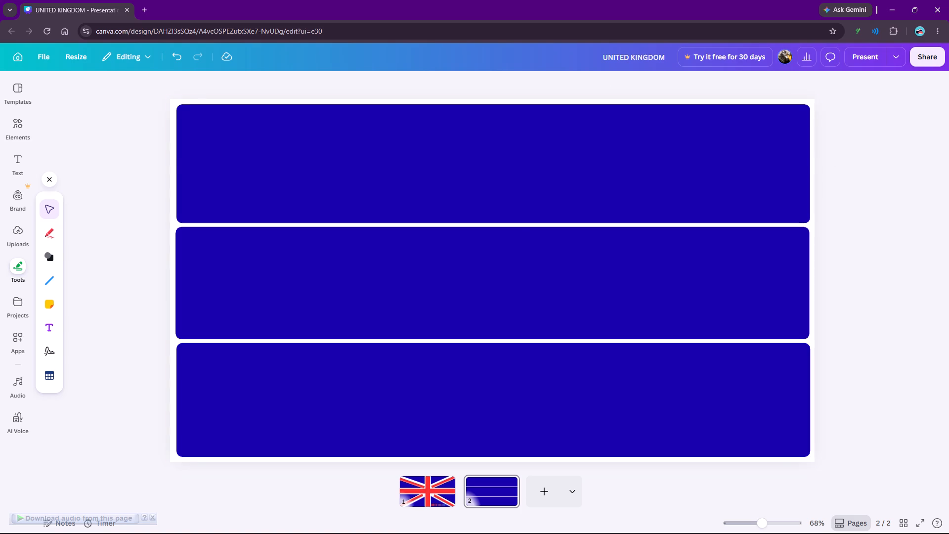
Recolour the top bar to the lightest default solid grey.
left_click(252, 178)
left_click(408, 91)
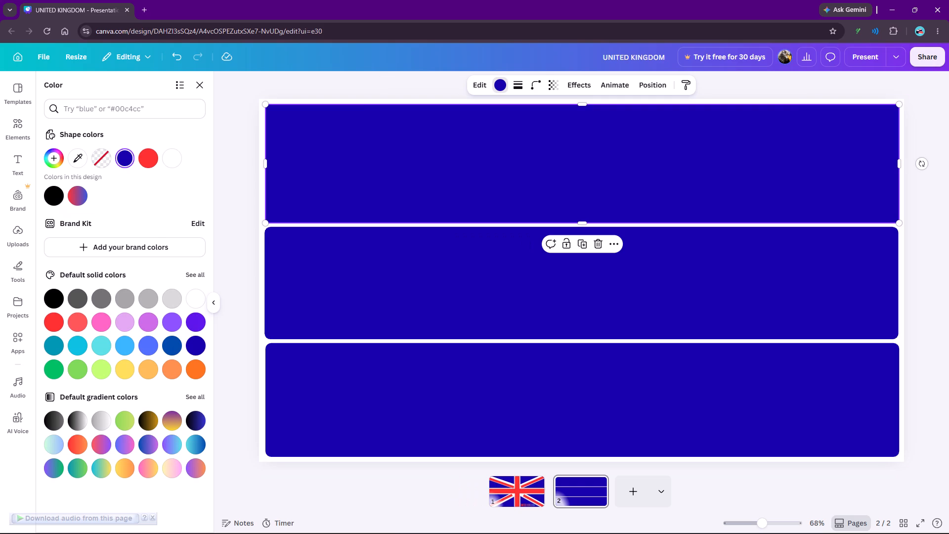
left_click(173, 164)
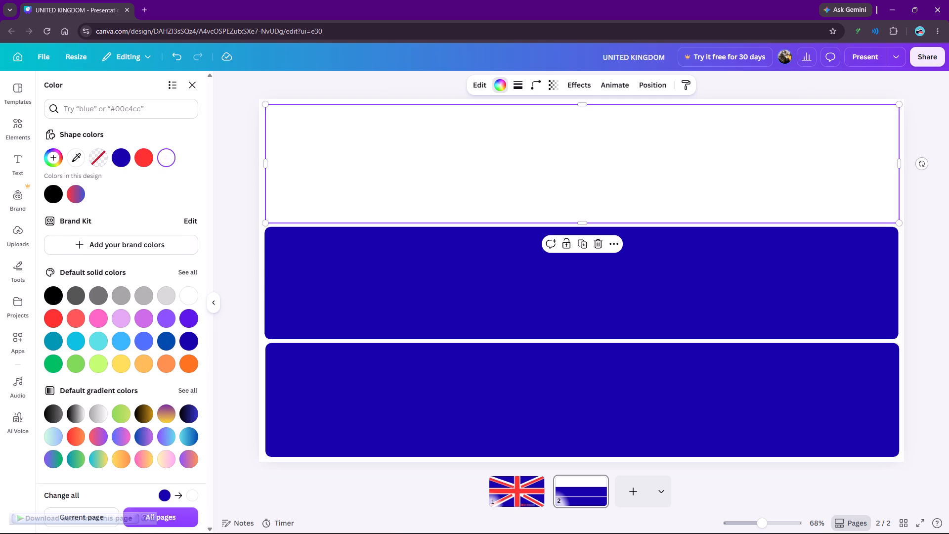
left_click(142, 300)
left_click(157, 296)
left_click(161, 296)
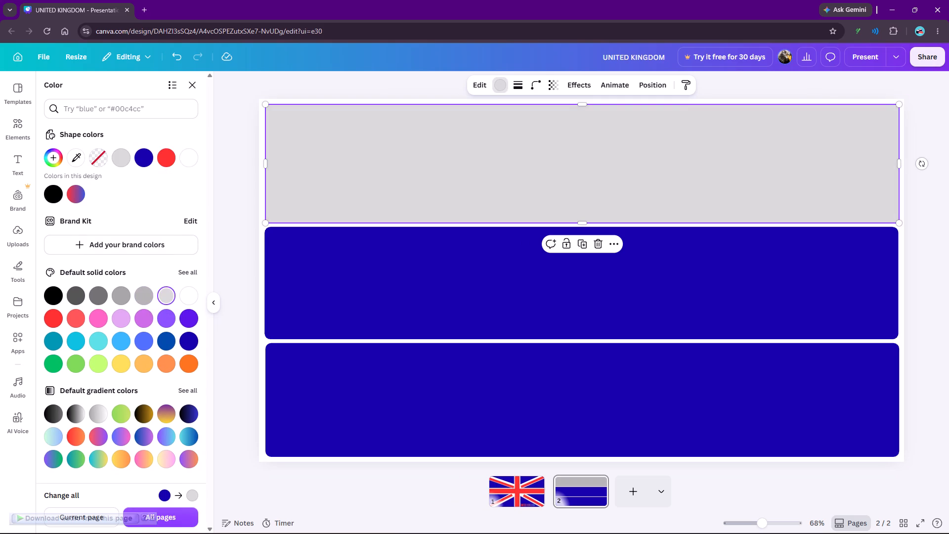
left_click(194, 86)
left_click(173, 136)
left_click(165, 232)
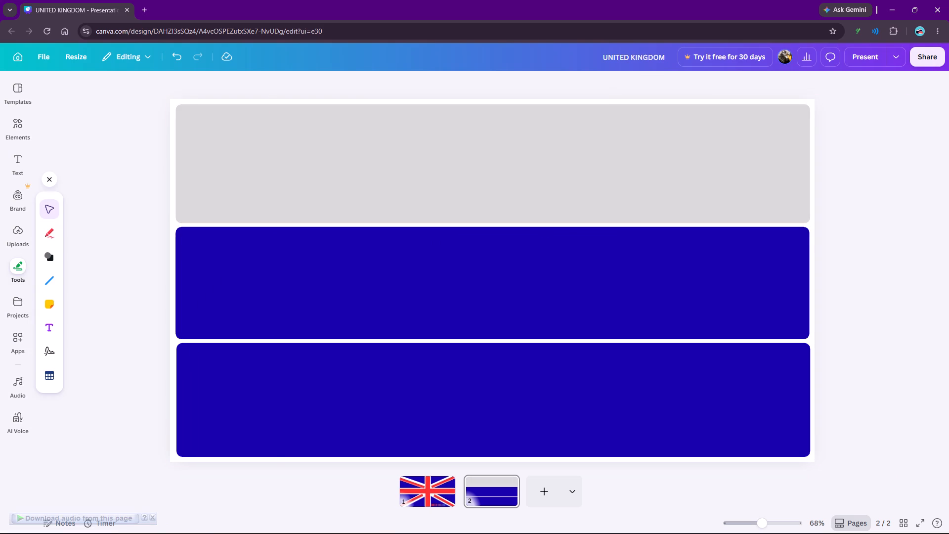
Recolour the middle bar to solid dark navy blue #011962.
left_click(299, 278)
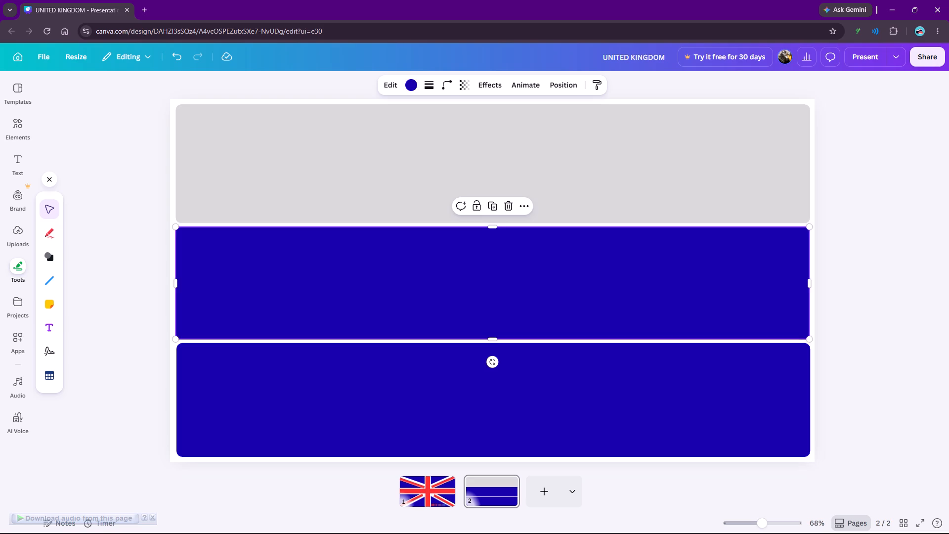
left_click(410, 81)
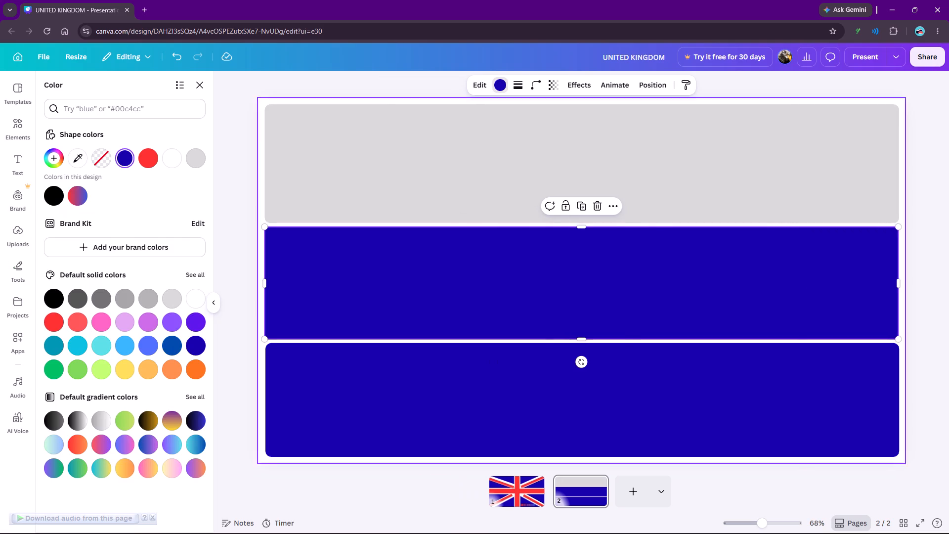
left_click(193, 419)
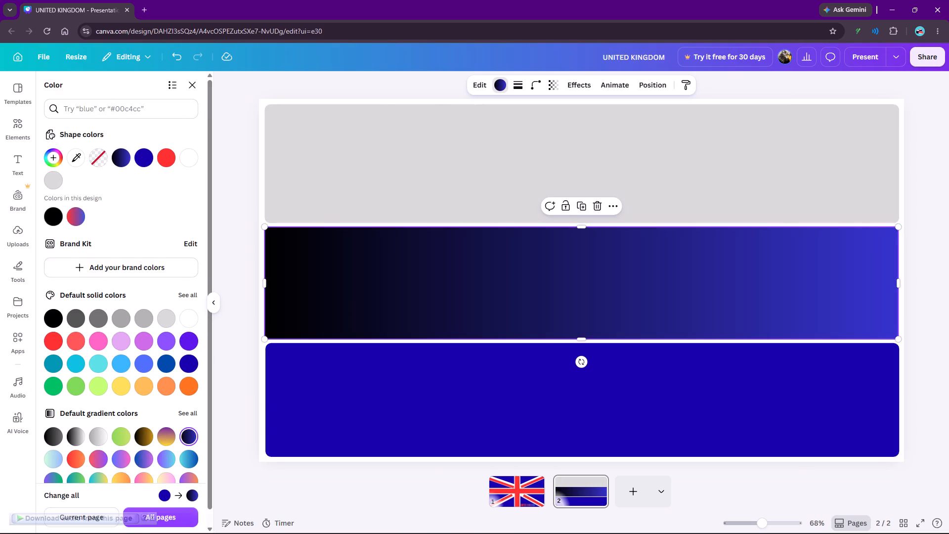
left_click(57, 158)
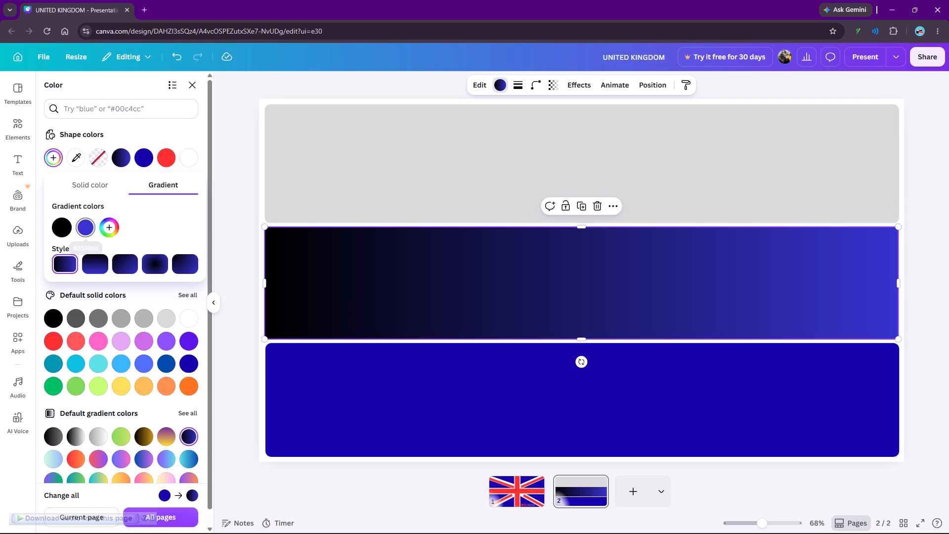
left_click(155, 205)
left_click(54, 159)
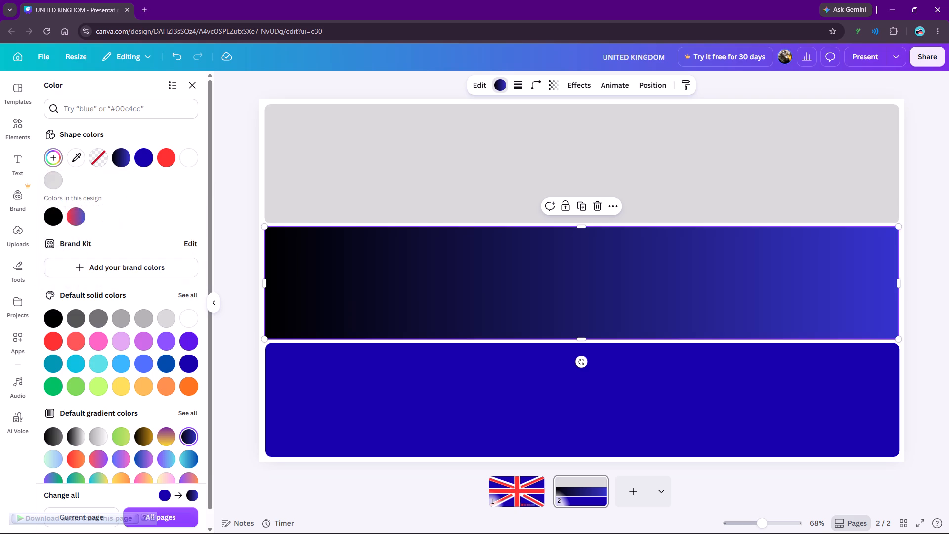
left_click(54, 159)
left_click(76, 189)
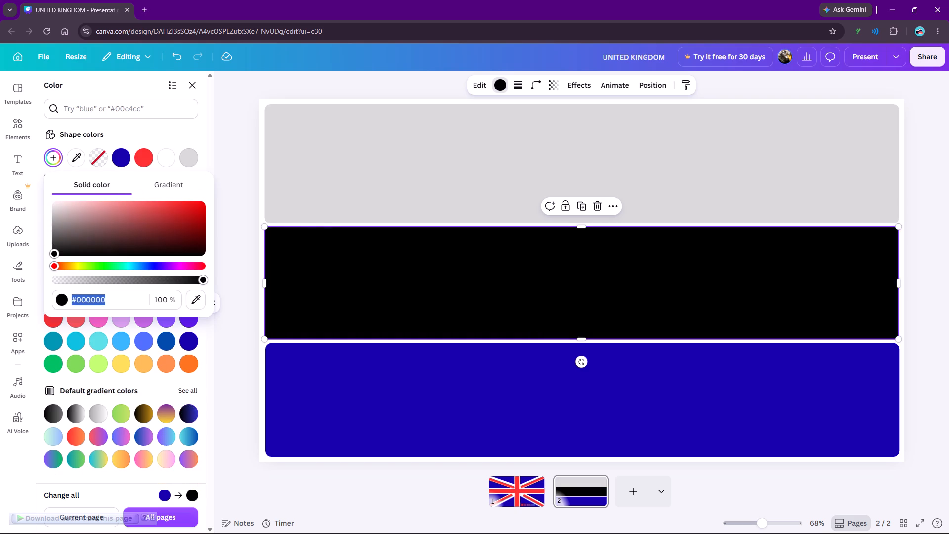
left_click(148, 266)
left_click_drag(188, 214, 203, 216)
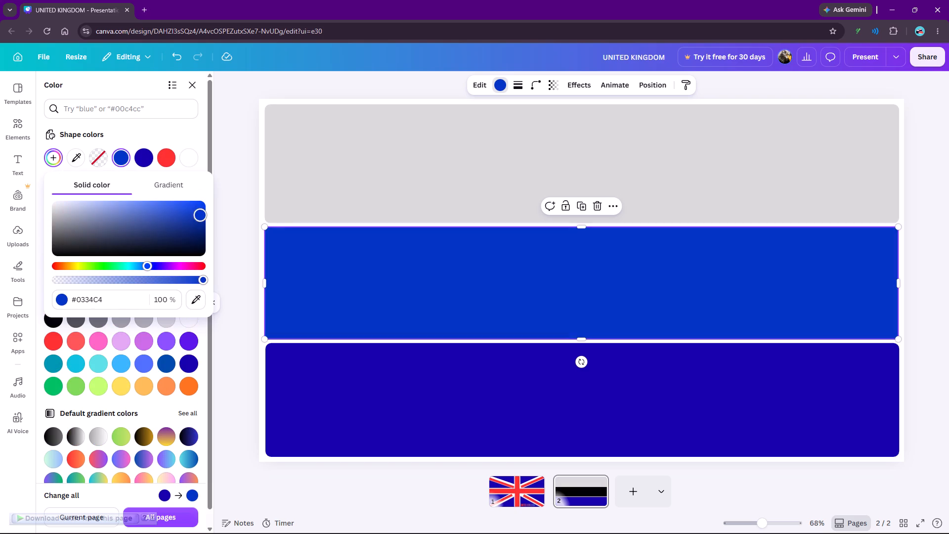
left_click_drag(203, 216, 204, 235)
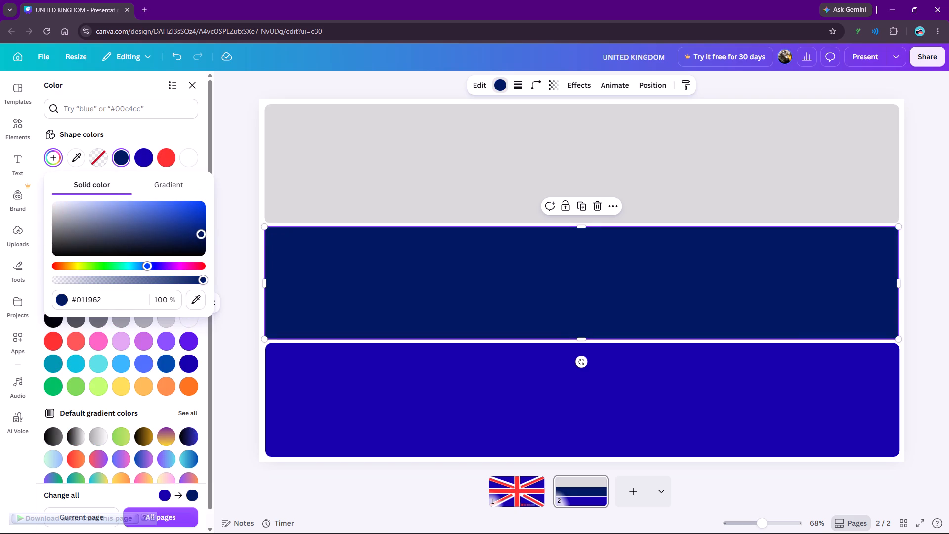
left_click(196, 84)
left_click(122, 165)
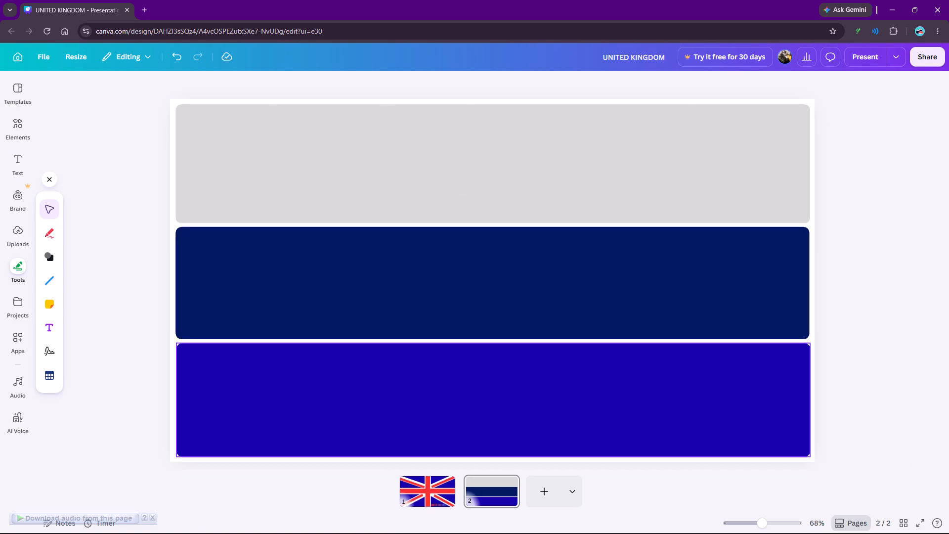
Recolour the bottom bar to the default solid red.
left_click(353, 391)
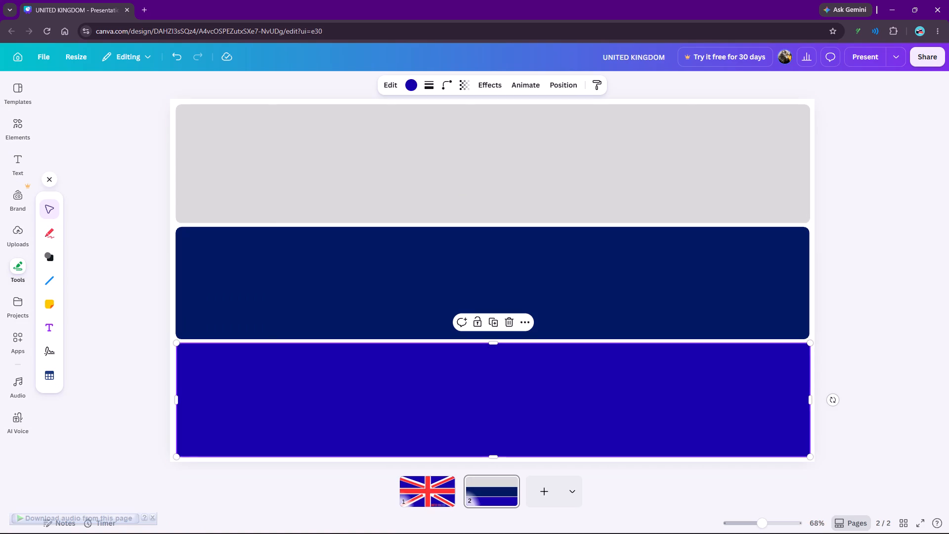
left_click(418, 89)
left_click(143, 165)
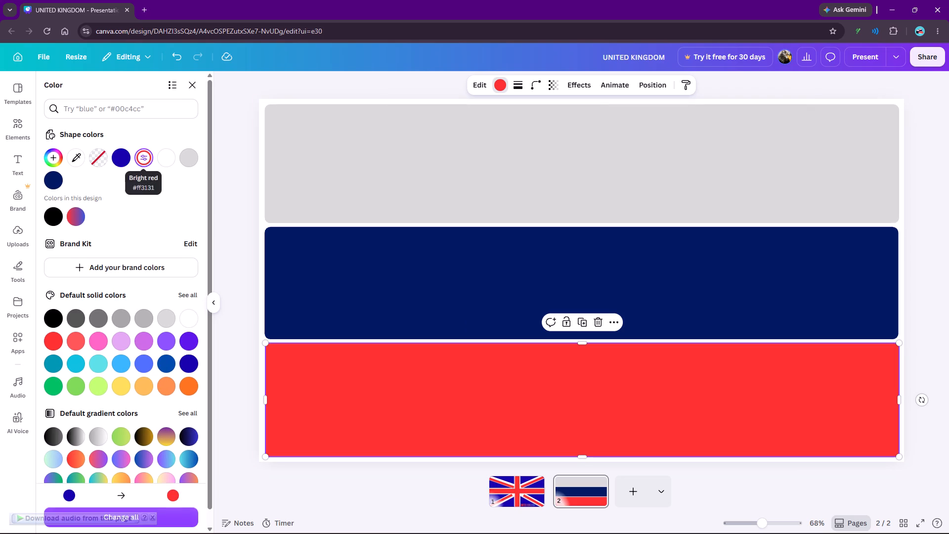
left_click(53, 340)
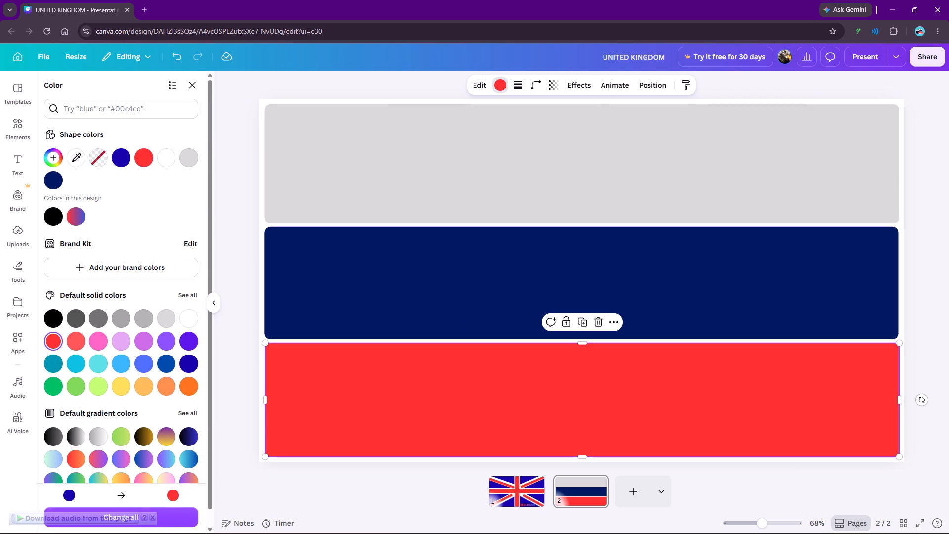
Recolour the bottom bar to a custom solid dark red, slightly darker than #961515.
scroll(158, 340, "down", 4)
scroll(120, 350, "up", 5)
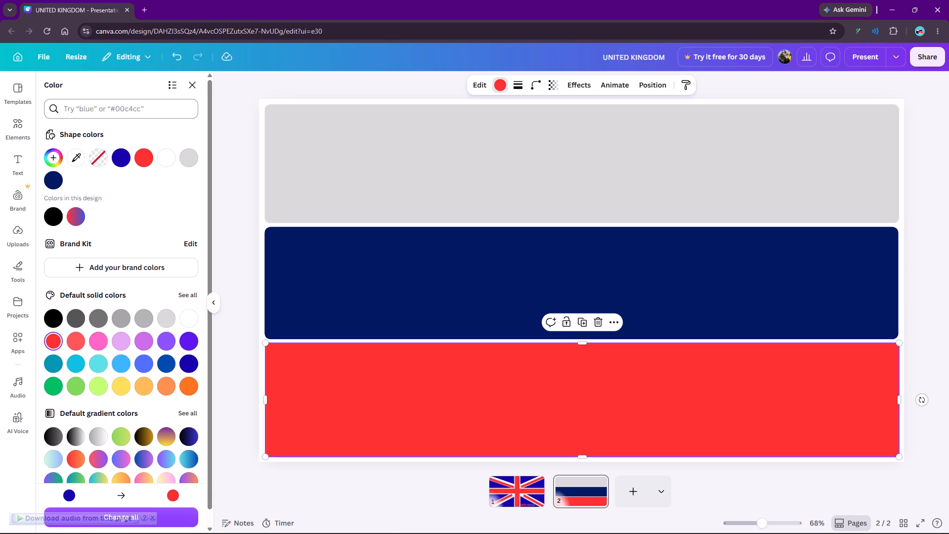
left_click(56, 154)
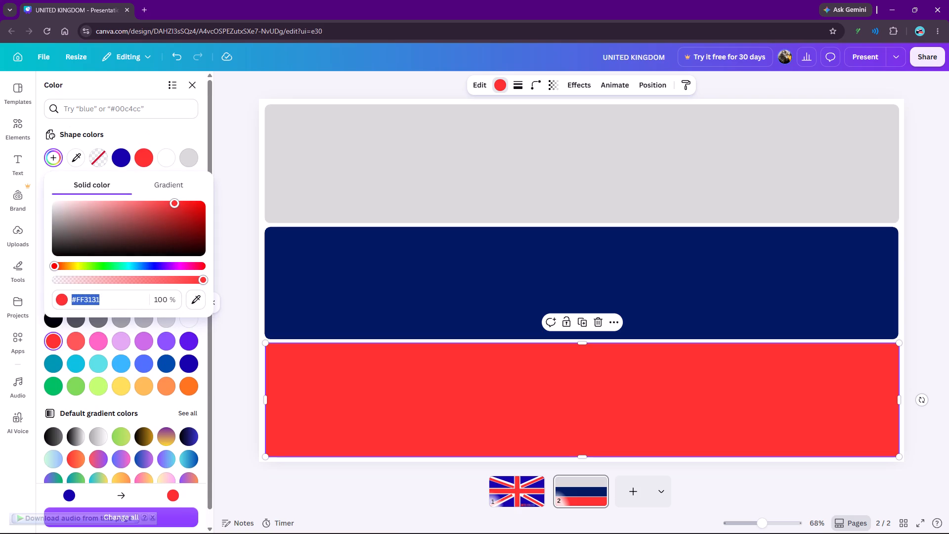
left_click_drag(172, 201, 184, 224)
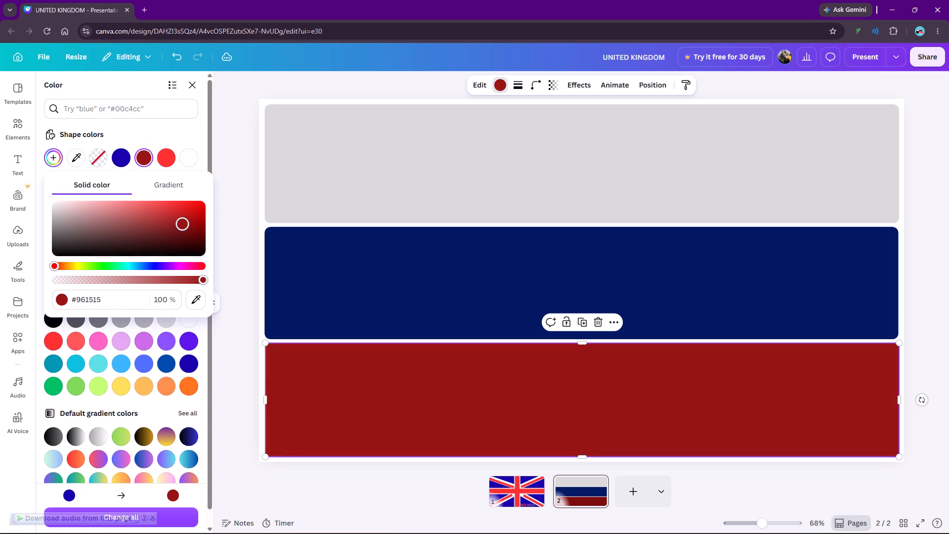
left_click_drag(184, 224, 184, 226)
left_click(192, 83)
left_click(133, 136)
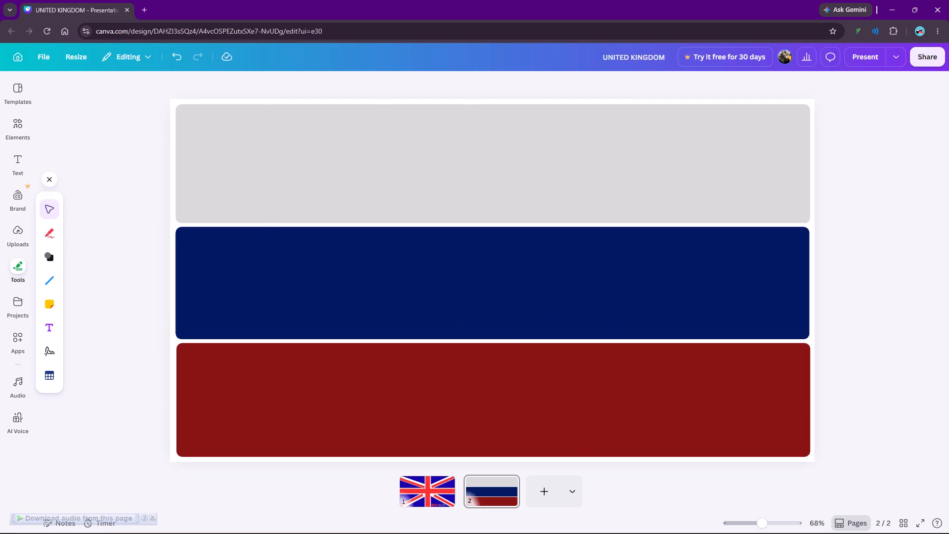
Extend the top and middle bars downward to close the gaps between bars, making the middle bar about 346 high.
left_click(471, 185)
left_click(491, 222)
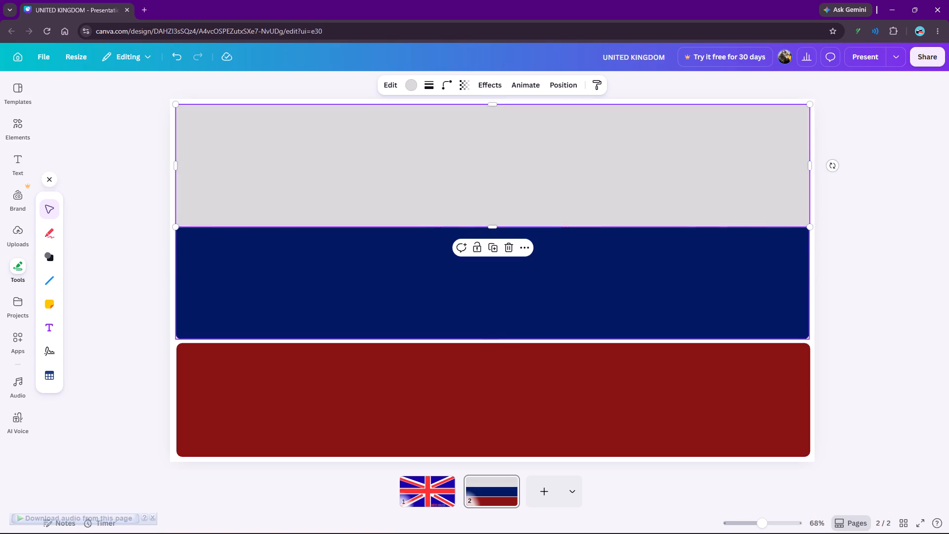
left_click(479, 298)
left_click(495, 340)
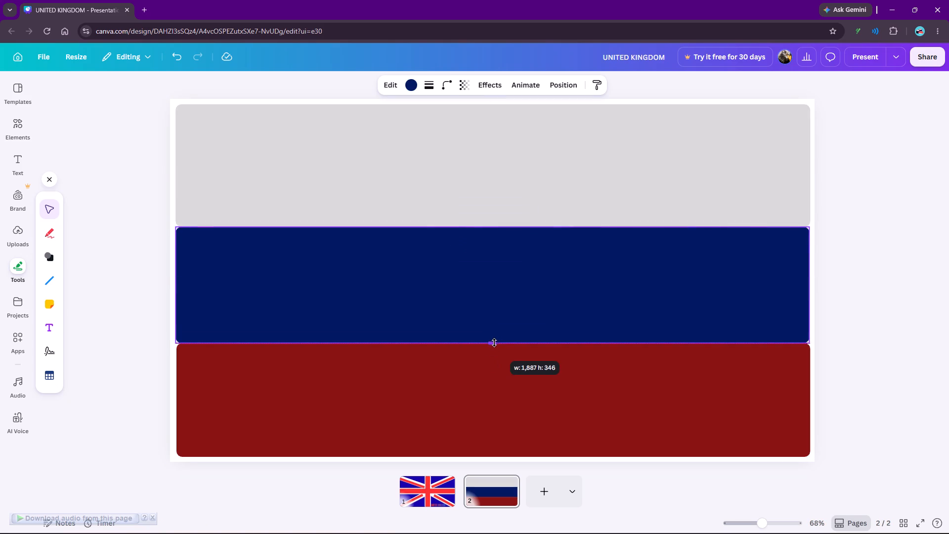
left_click(116, 205)
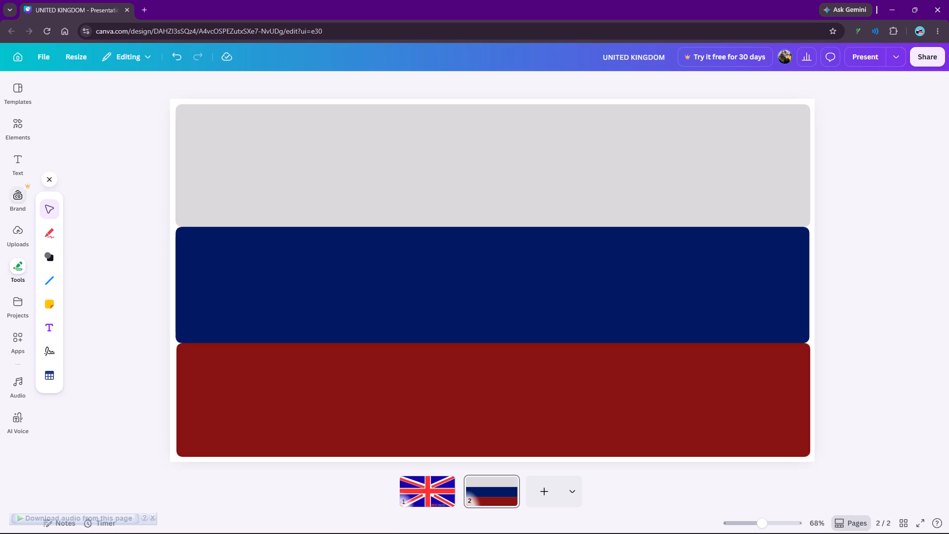
Add a text box reading RUSSIA on the middle bar, enlarged to about size 43.6.
left_click(23, 158)
left_click(127, 121)
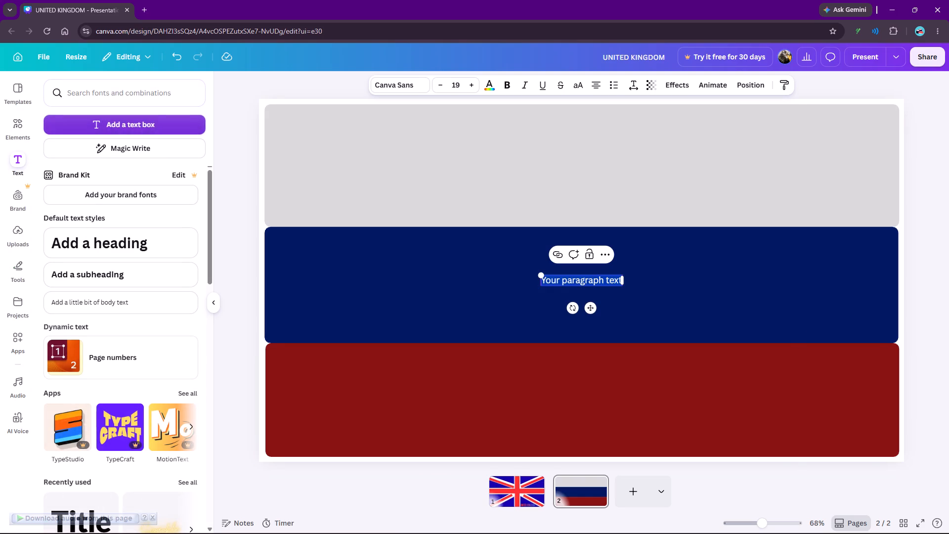
left_click_drag(543, 276, 443, 229)
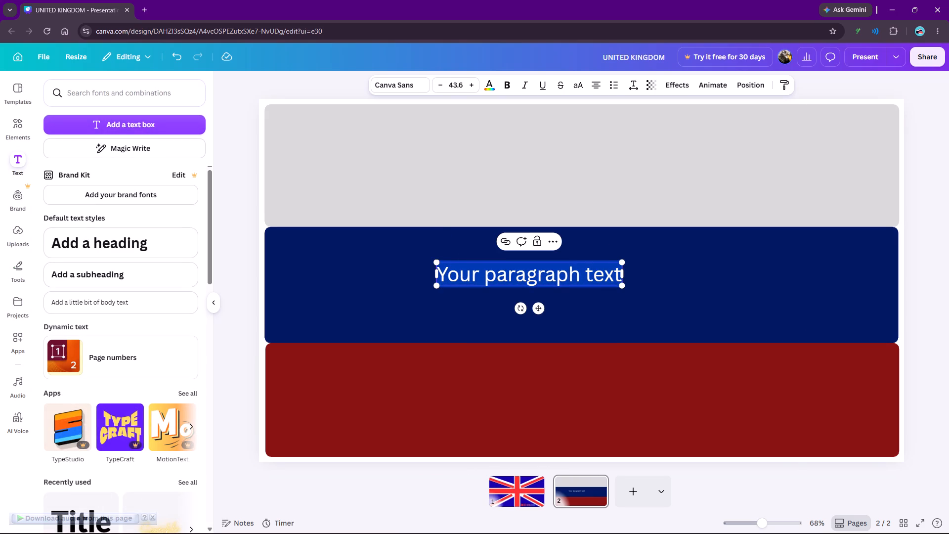
type("RUSSIA")
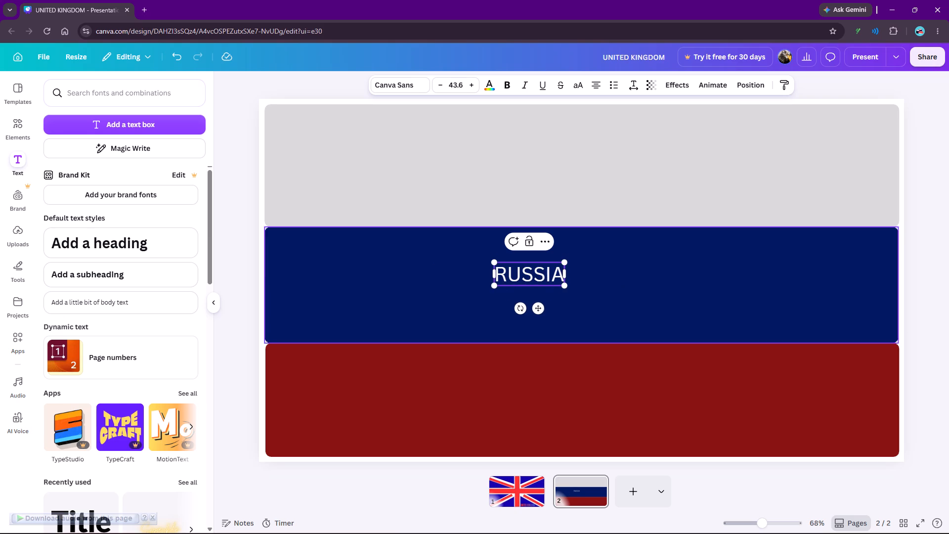
Set the RUSSIA text in the Anton font and enlarge it to about size 93.7.
double_click(521, 274)
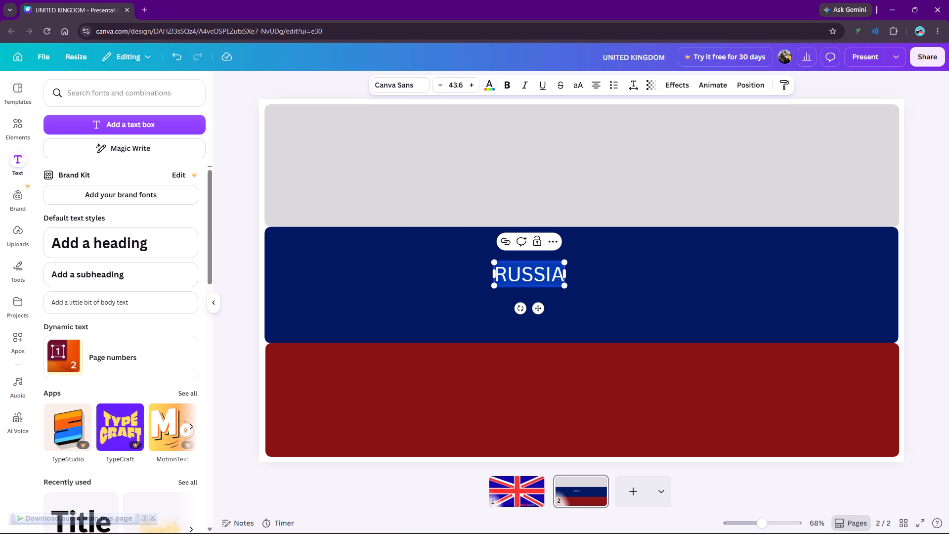
left_click(414, 88)
left_click(83, 205)
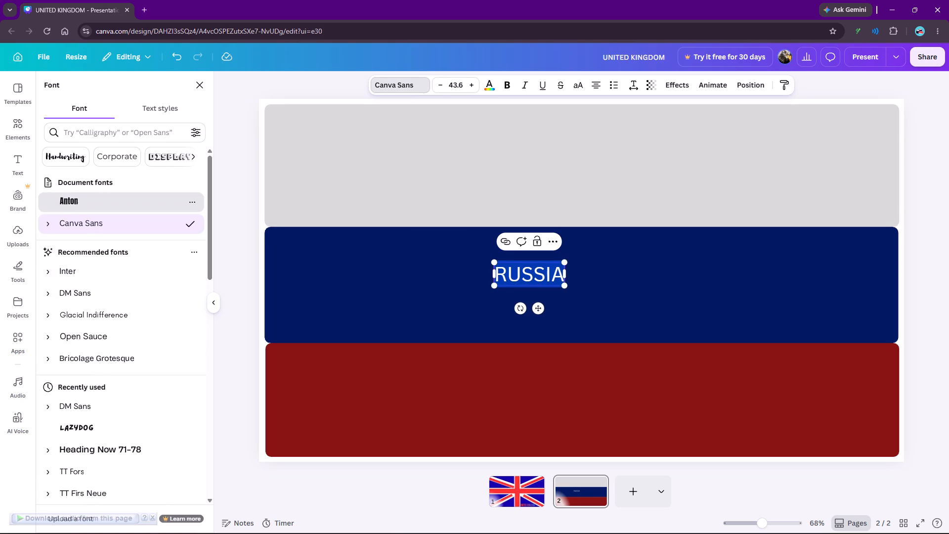
left_click_drag(554, 283, 613, 308)
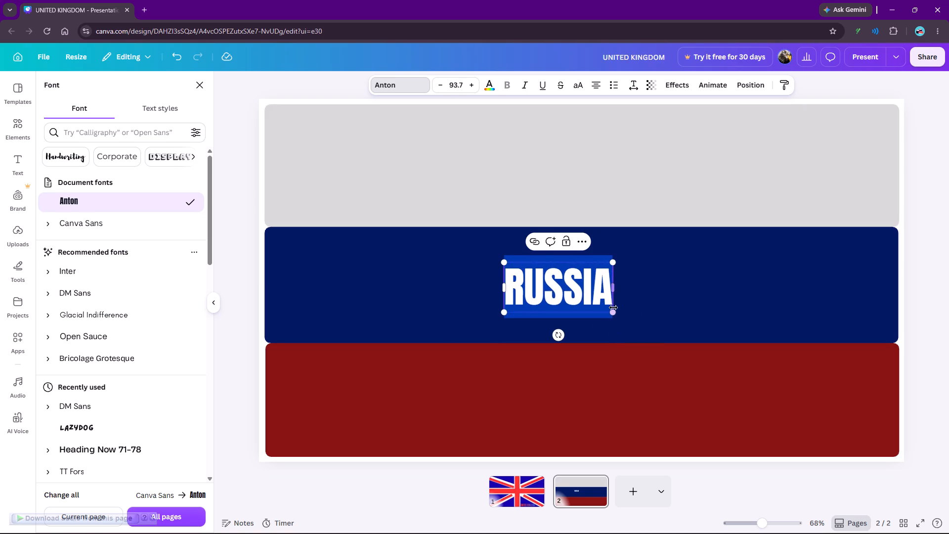
Move the RUSSIA text into the lower-right corner of the red bar.
left_click_drag(574, 291, 635, 322)
left_click(635, 303)
left_click_drag(561, 287, 745, 381)
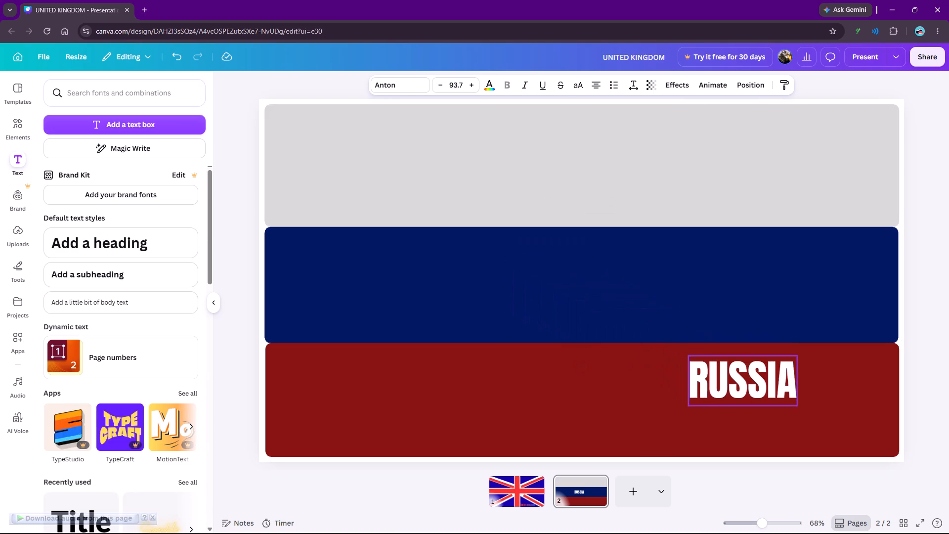
left_click_drag(745, 381, 824, 423)
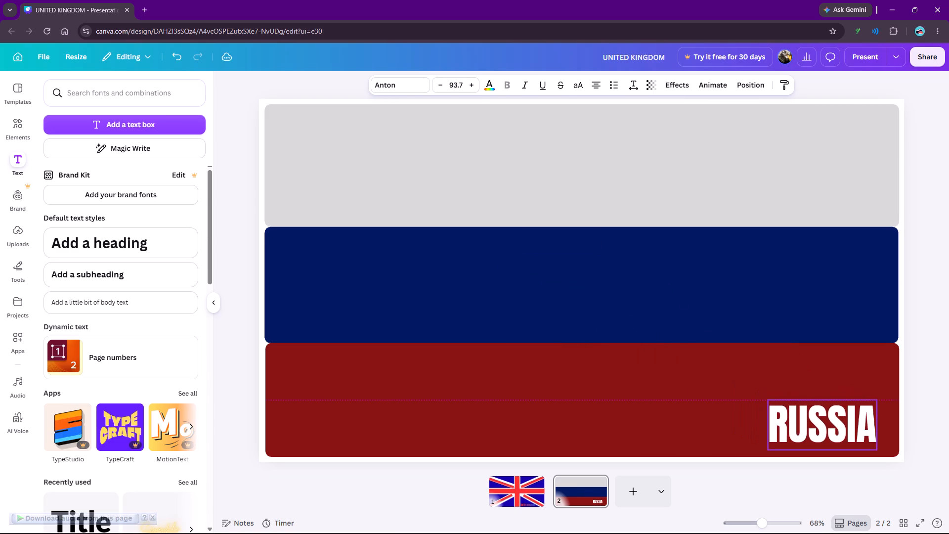
left_click_drag(824, 423, 830, 424)
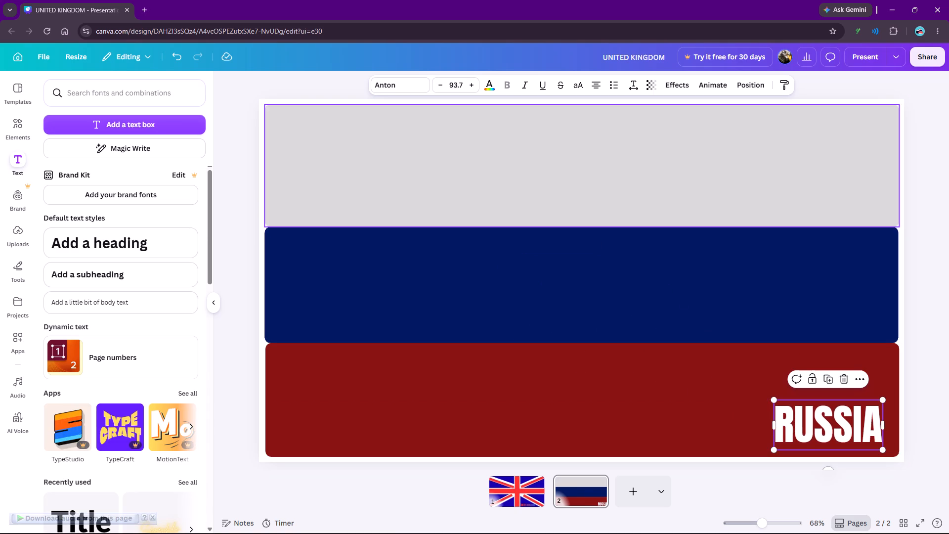
left_click(213, 297)
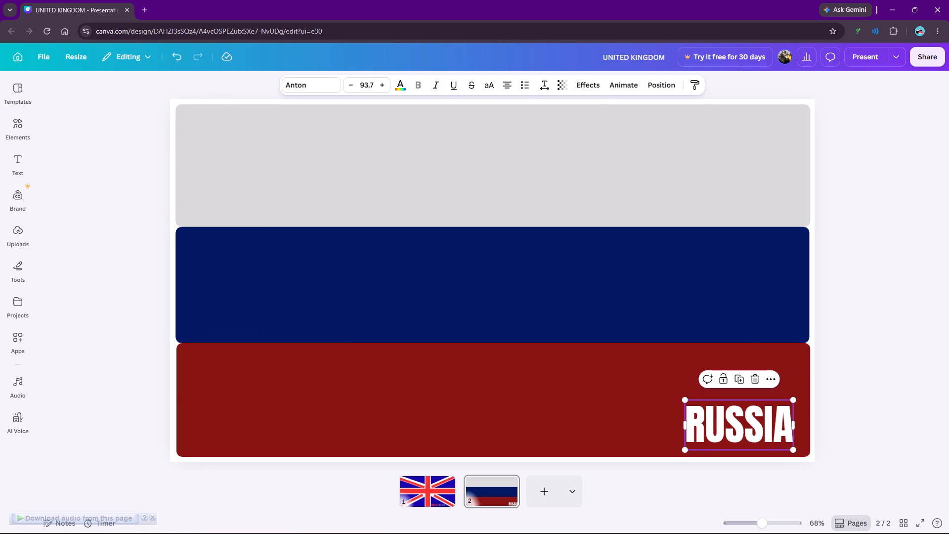
Apply the Drop effect to the RUSSIA text.
left_click(597, 84)
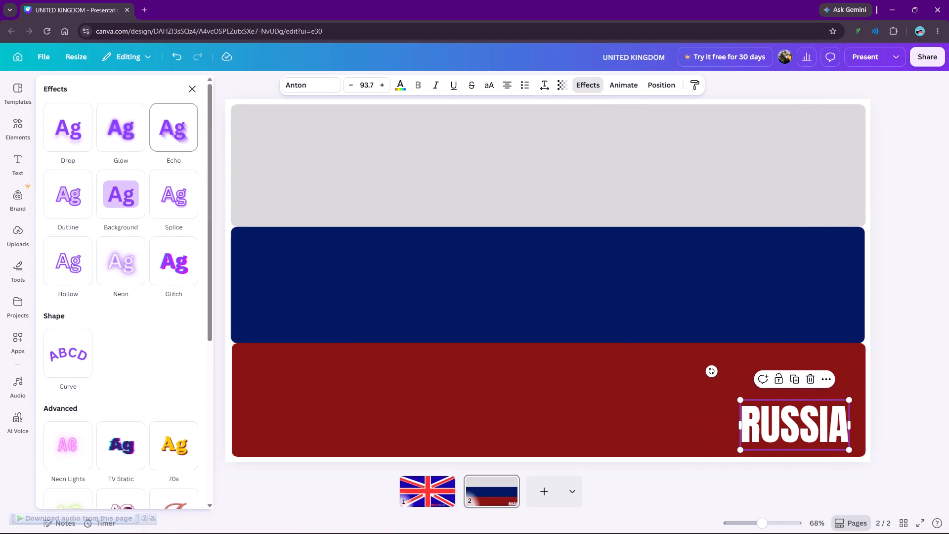
left_click(66, 135)
left_click(194, 85)
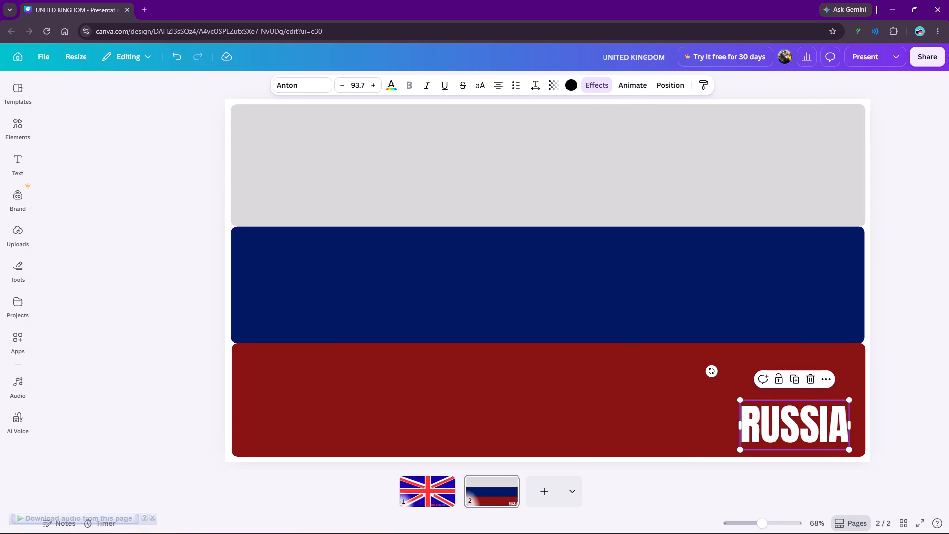
left_click(184, 104)
Fill the RUSSIA text with a horizontal gradient running from dark red to bright blue.
left_click(720, 413)
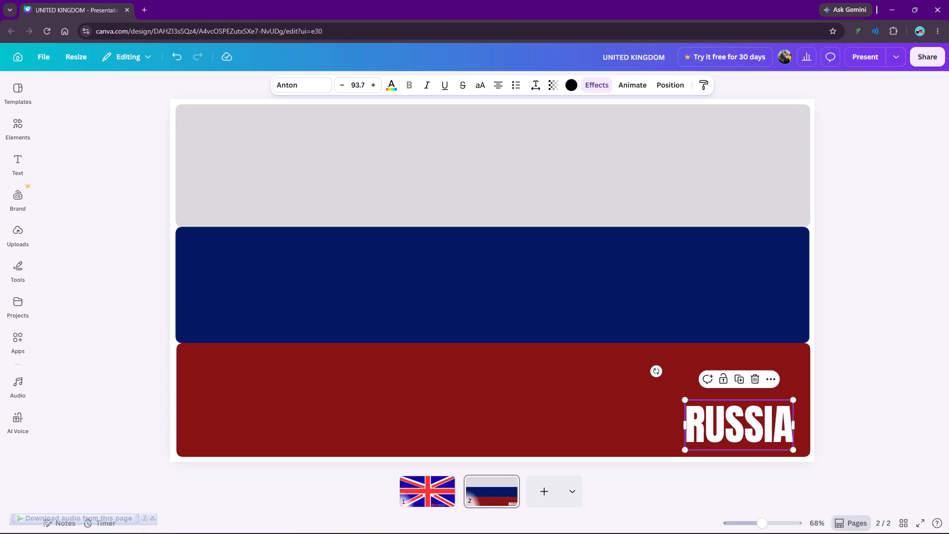
left_click(392, 86)
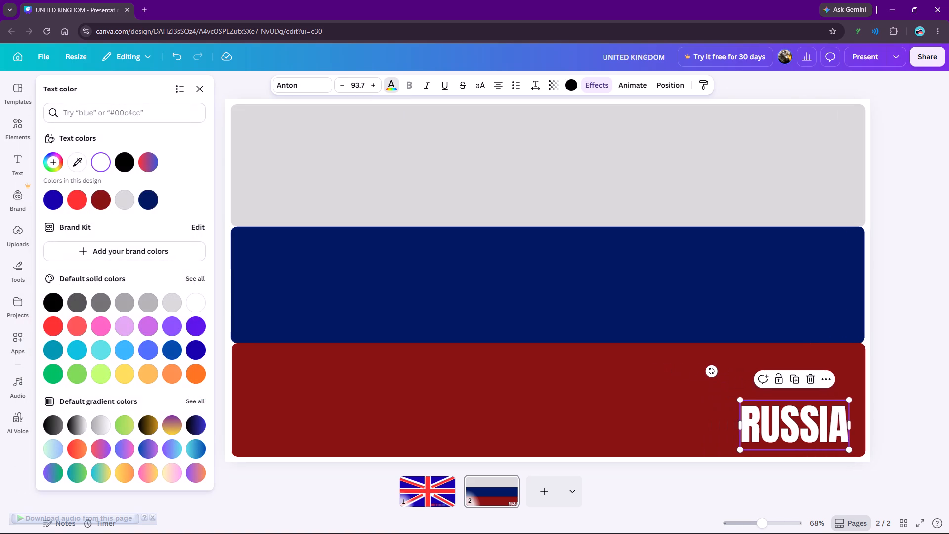
left_click(54, 159)
left_click(141, 188)
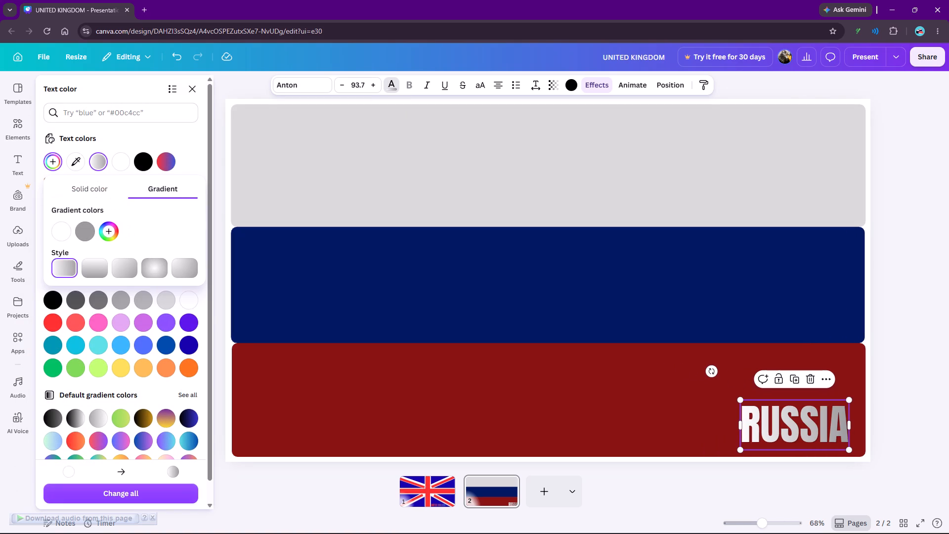
left_click(56, 234)
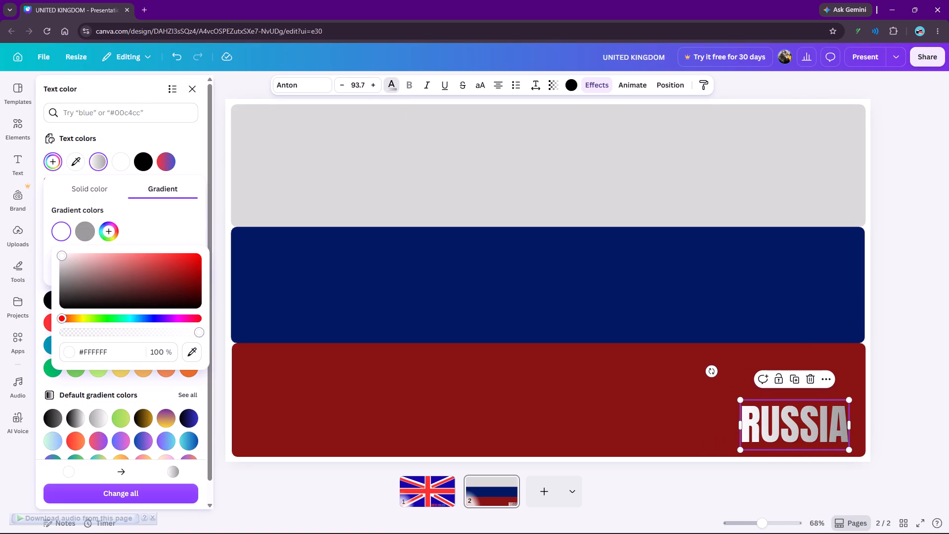
left_click_drag(187, 257, 186, 270)
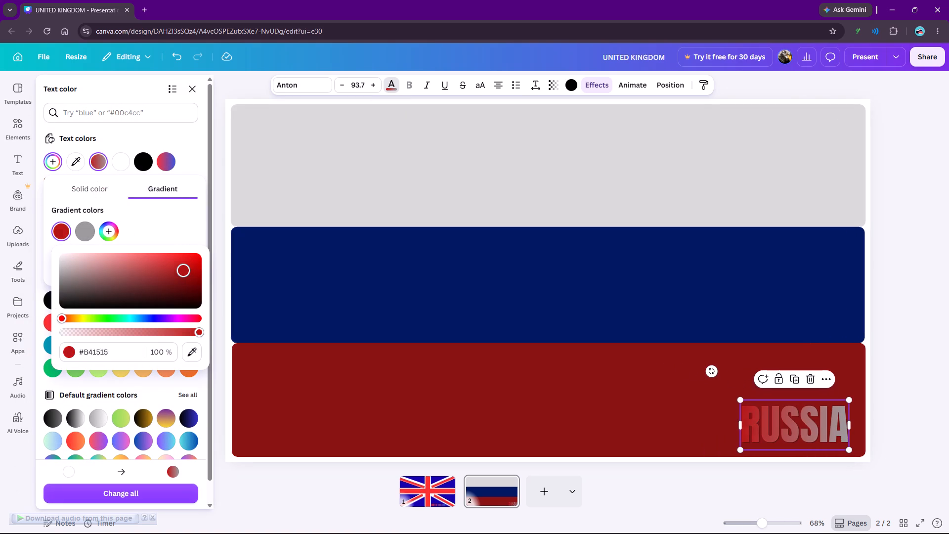
left_click_drag(186, 270, 187, 277)
left_click(84, 230)
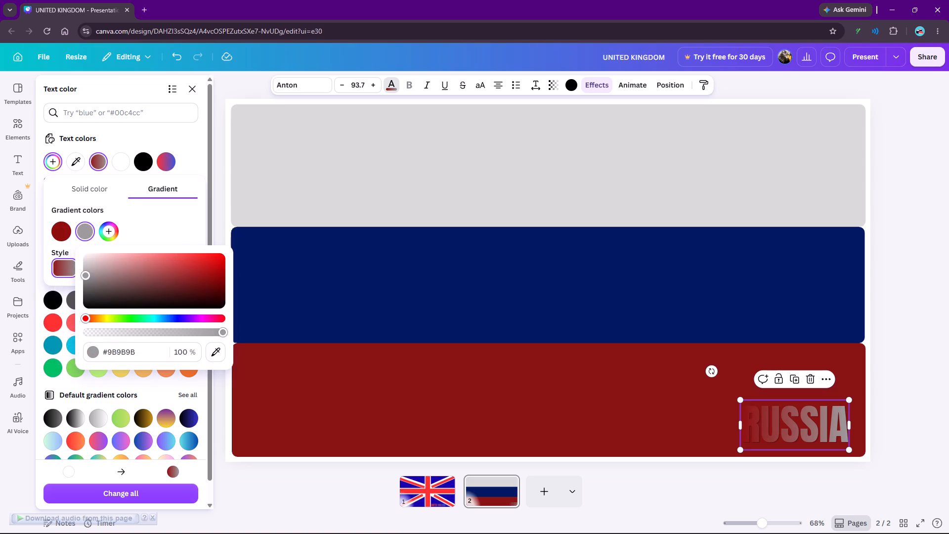
left_click(171, 317)
left_click_drag(209, 267, 207, 256)
left_click(195, 88)
left_click(89, 205)
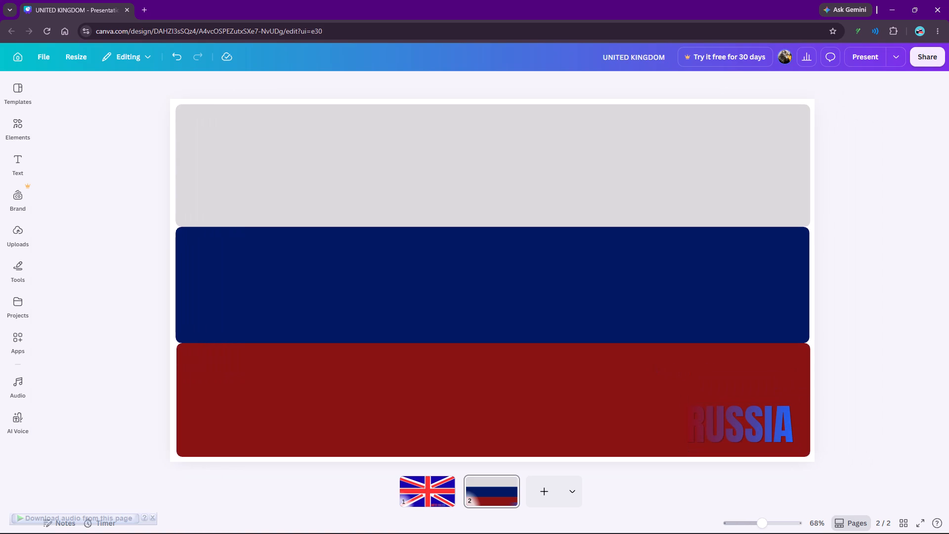
key("space")
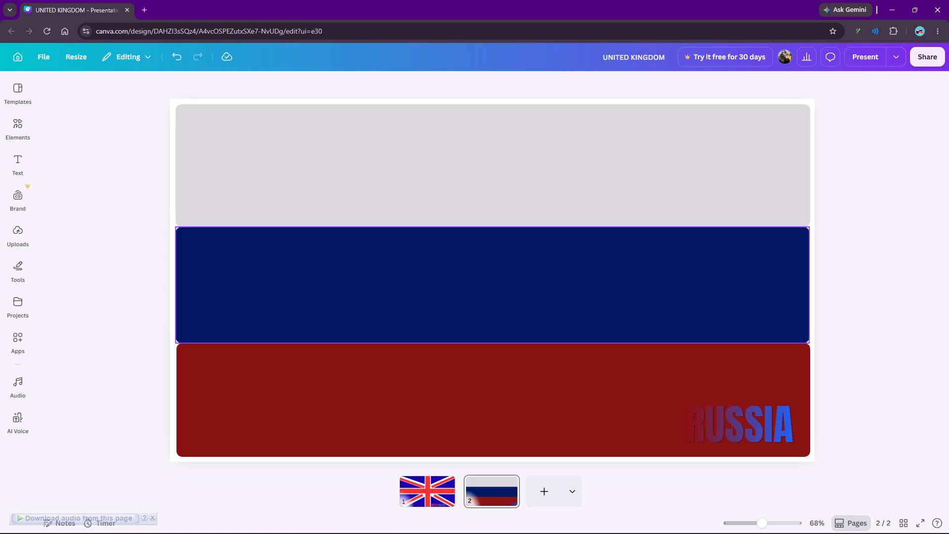
Apply the Baseline animation on enter to all three bars and the RUSSIA text together.
left_click_drag(150, 119, 807, 474)
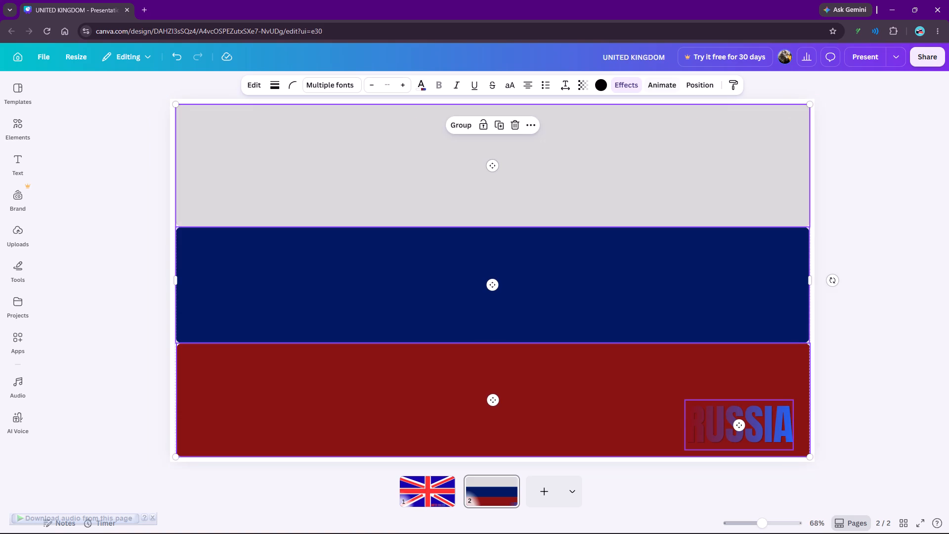
left_click(635, 86)
left_click(635, 86)
left_click(655, 87)
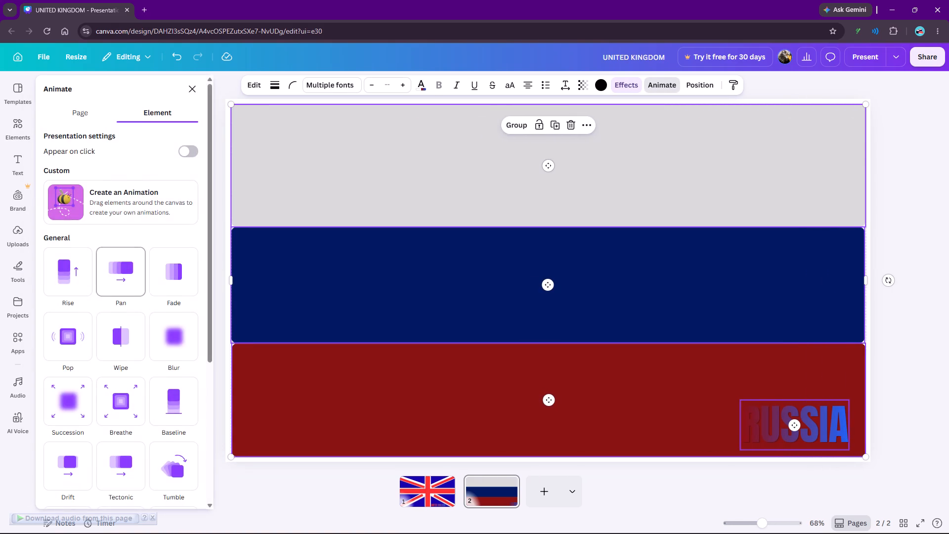
scroll(115, 320, "down", 1)
left_click(171, 354)
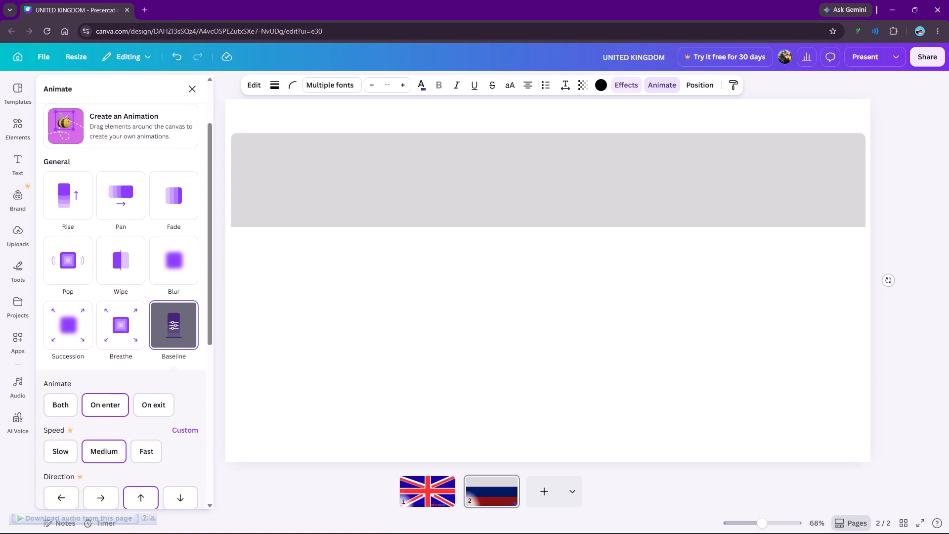
left_click(188, 87)
left_click(148, 155)
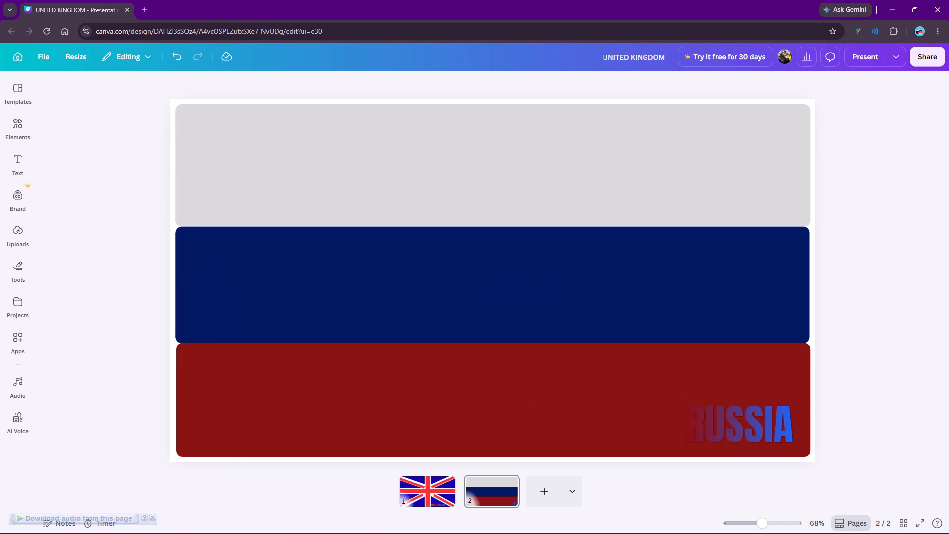
Revisit the United Kingdom page and add a blank third page at the end of the presentation.
left_click(432, 483)
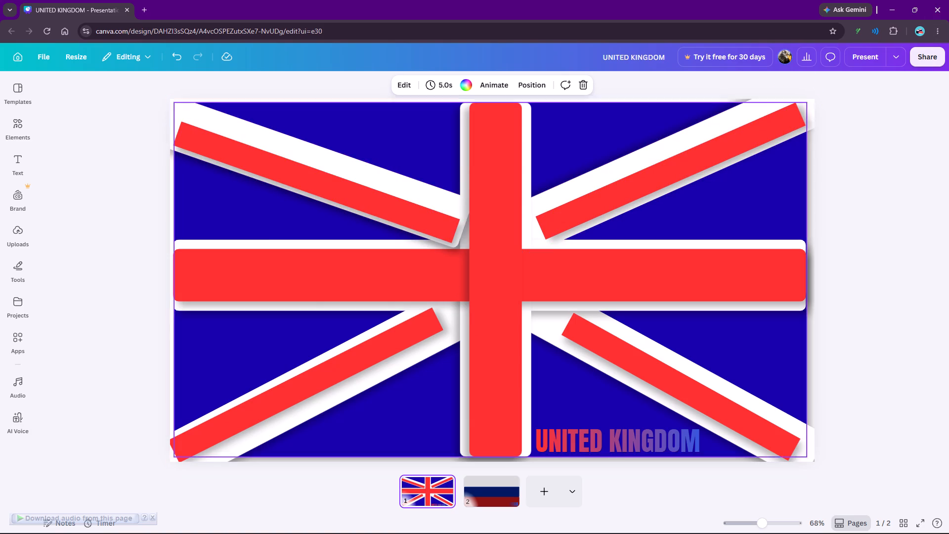
left_click(532, 490)
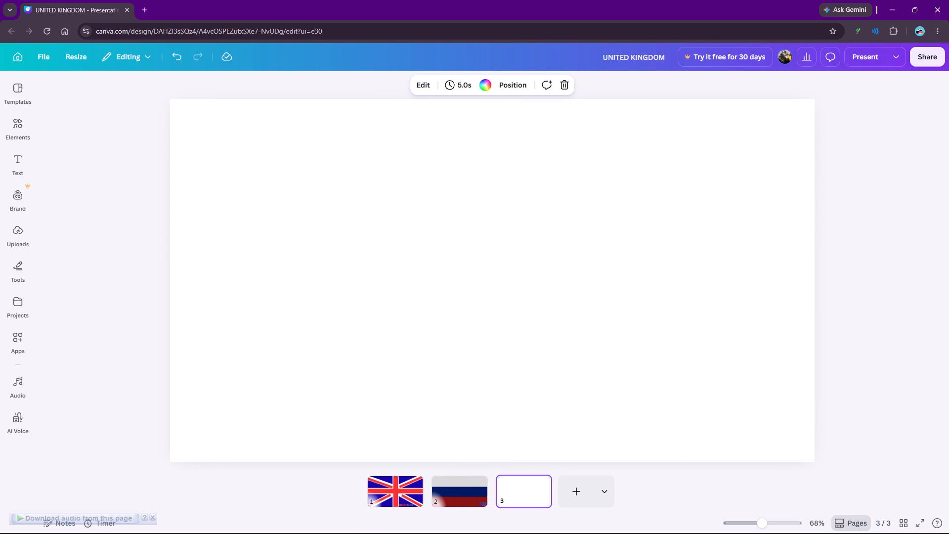
Close the browser window.
left_click(942, 5)
Show the hidden system tray icons on the desktop.
left_click(847, 519)
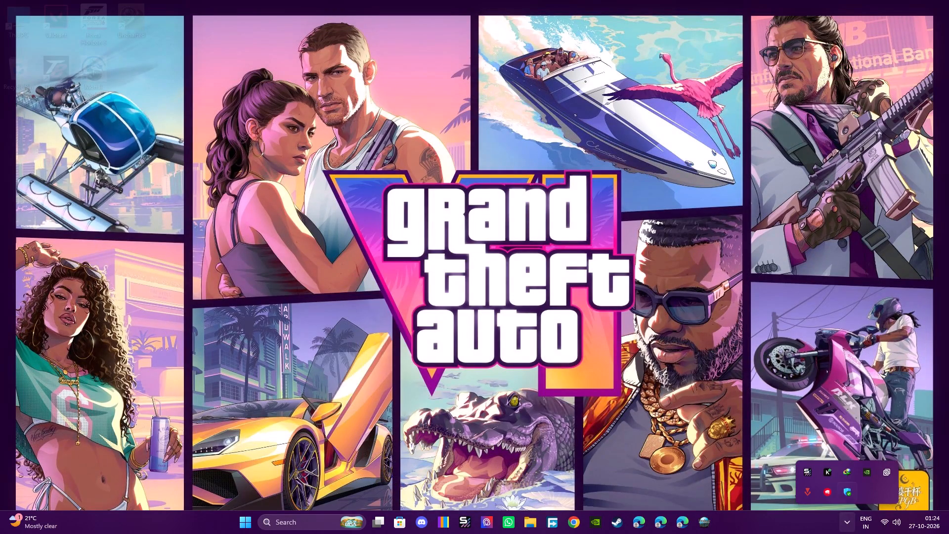